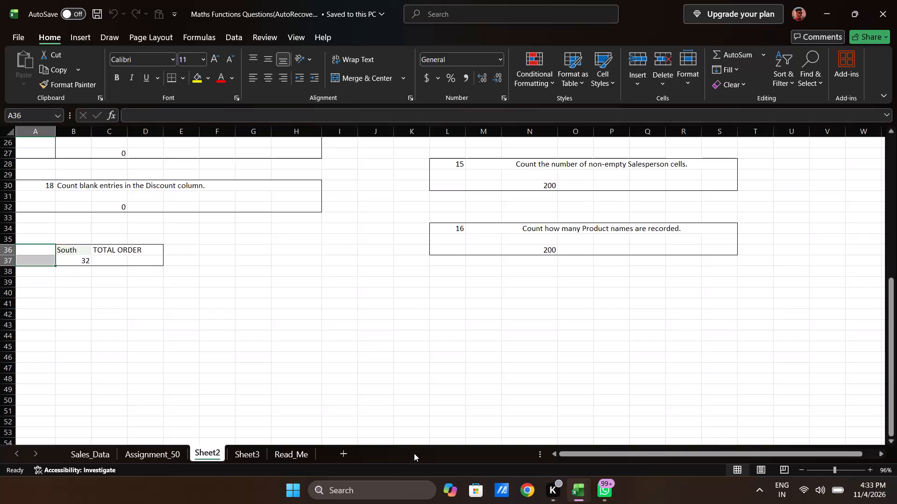
Merge and center cells A36:A37 beside the South order count and enter 19 in the merged cell.
scroll(333, 252, up, 1)
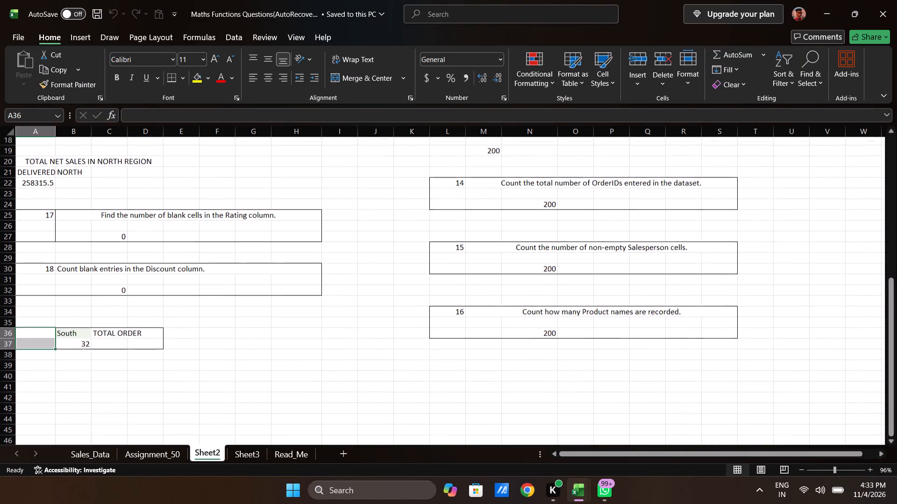
click(35, 328)
drag(35, 328, 35, 337)
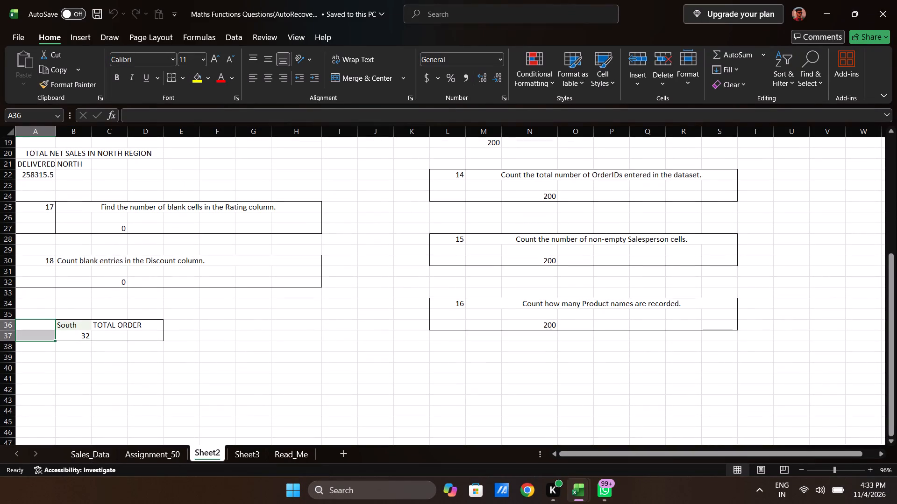
drag(35, 337, 28, 308)
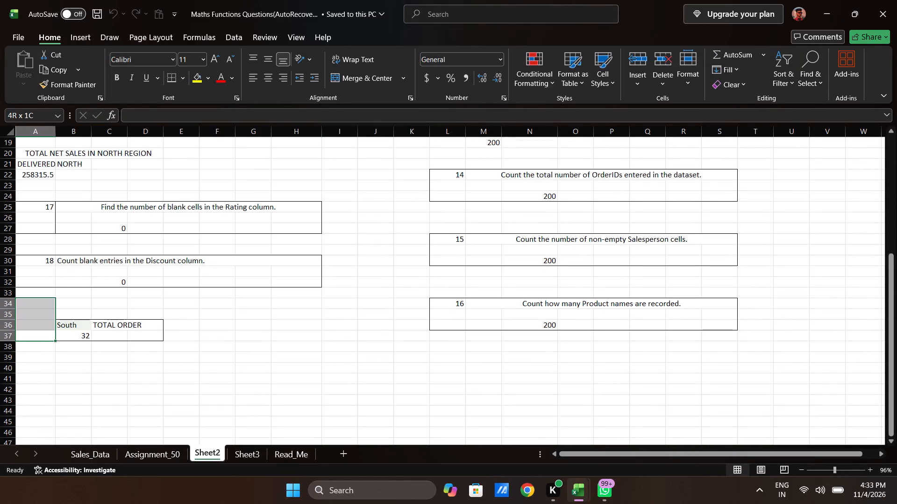
drag(28, 308, 38, 323)
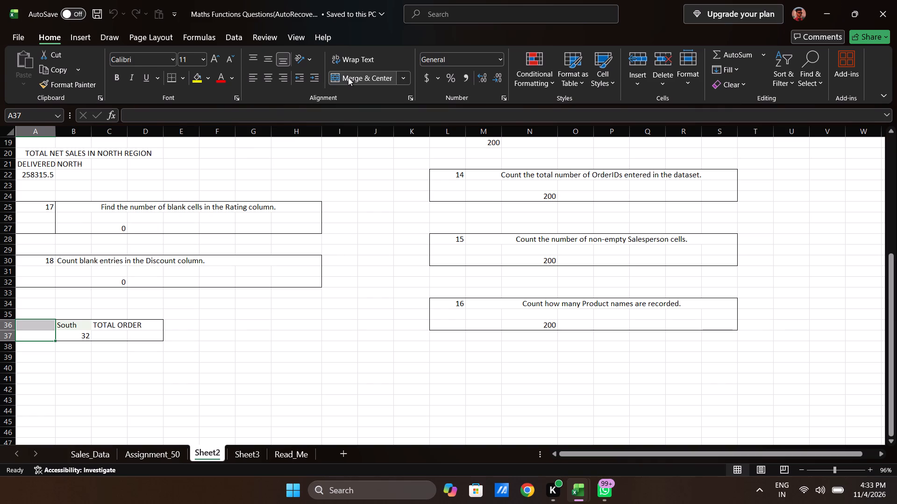
click(349, 77)
click(28, 328)
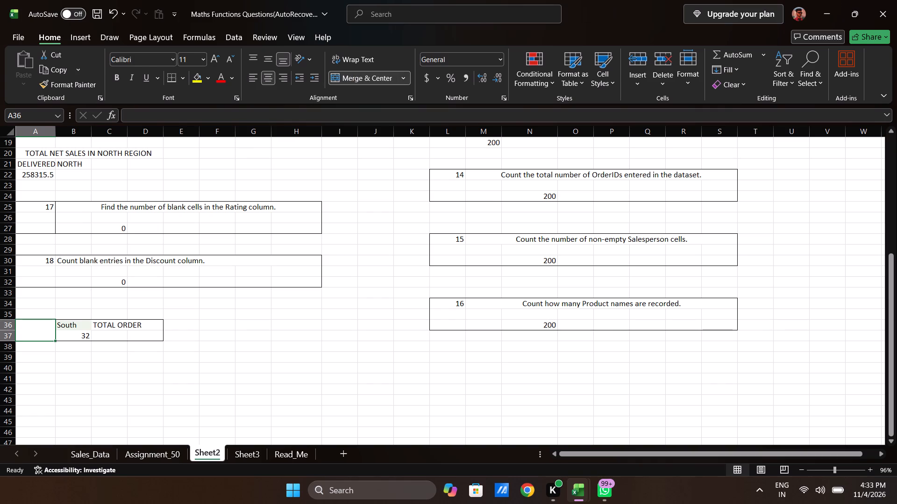
text(19)
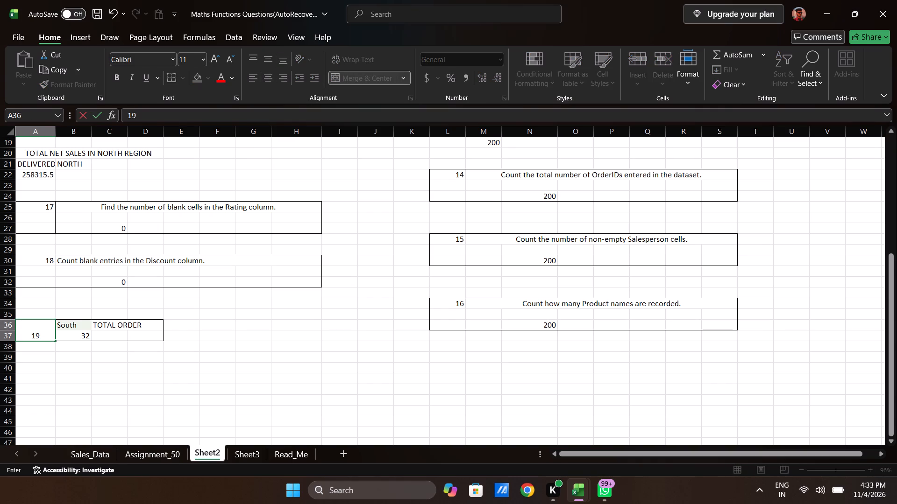
key(Return)
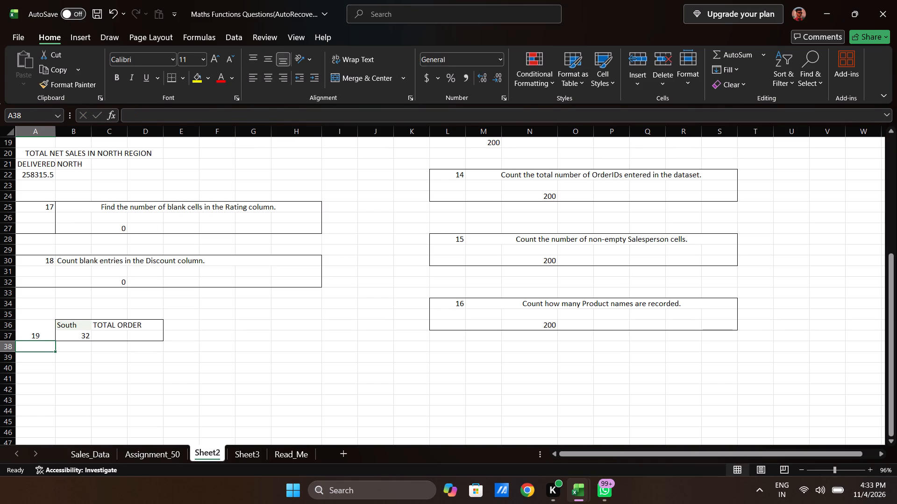
Apply all borders to the merged cell A36:A37.
key(Up)
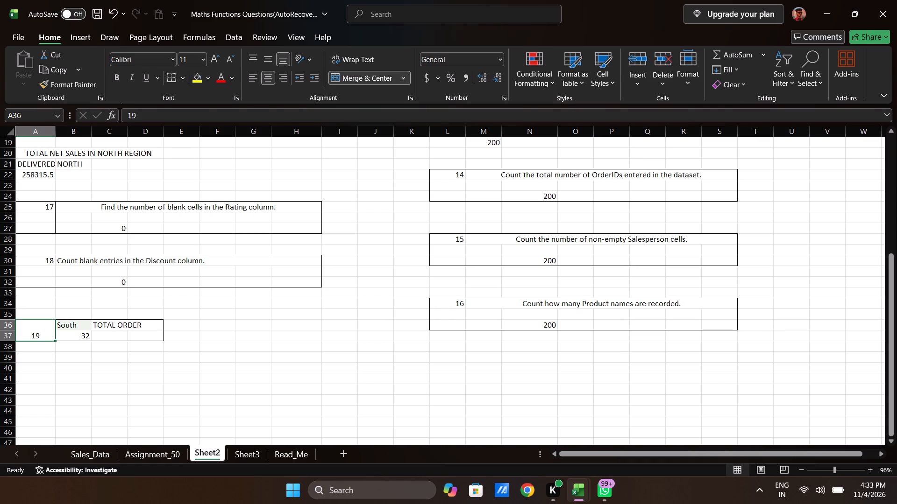
text(hba)
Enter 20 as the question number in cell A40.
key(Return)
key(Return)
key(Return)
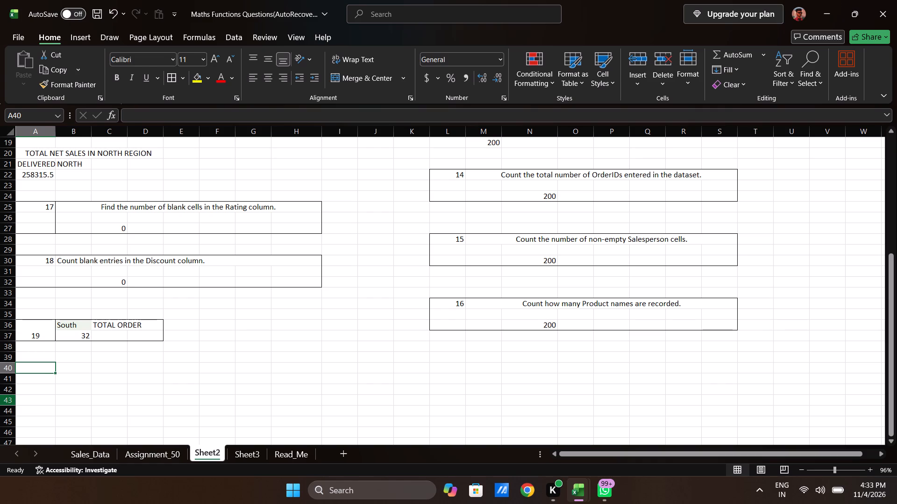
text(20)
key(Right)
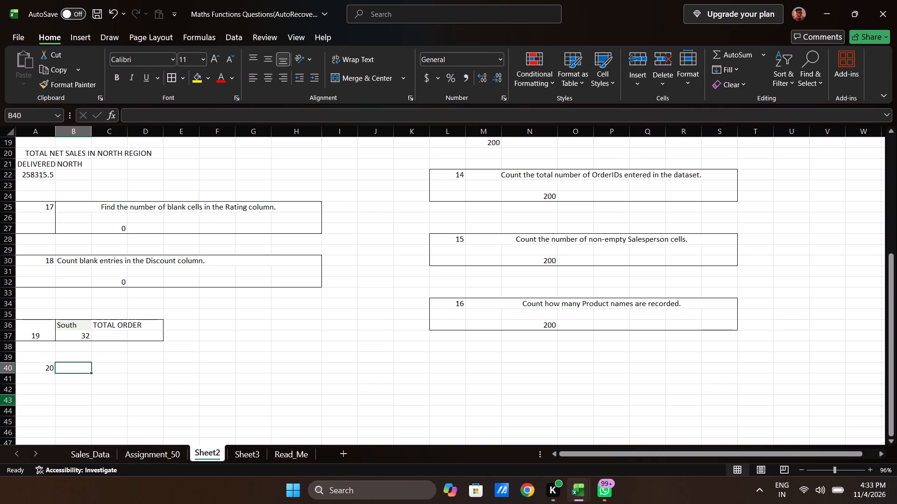
Check the question numbering on the Assignment_50 sheet and set cell A40 on Sheet2 to 21.
click(136, 459)
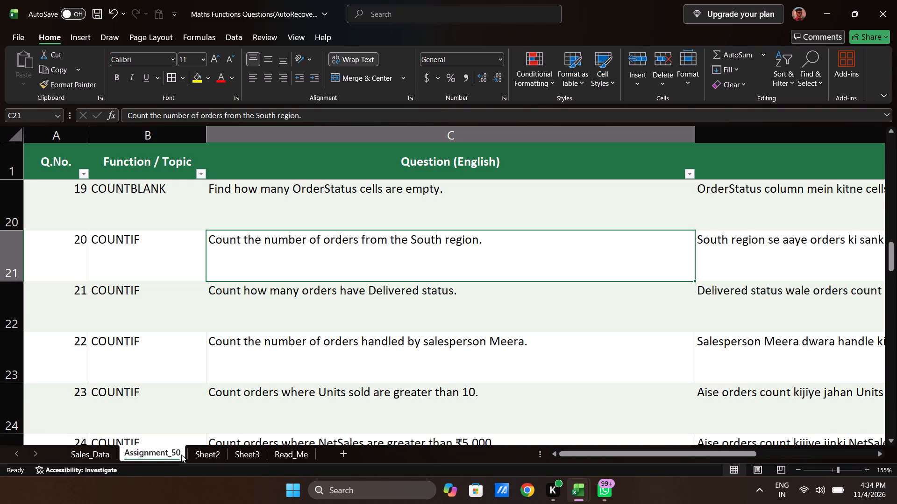
click(211, 459)
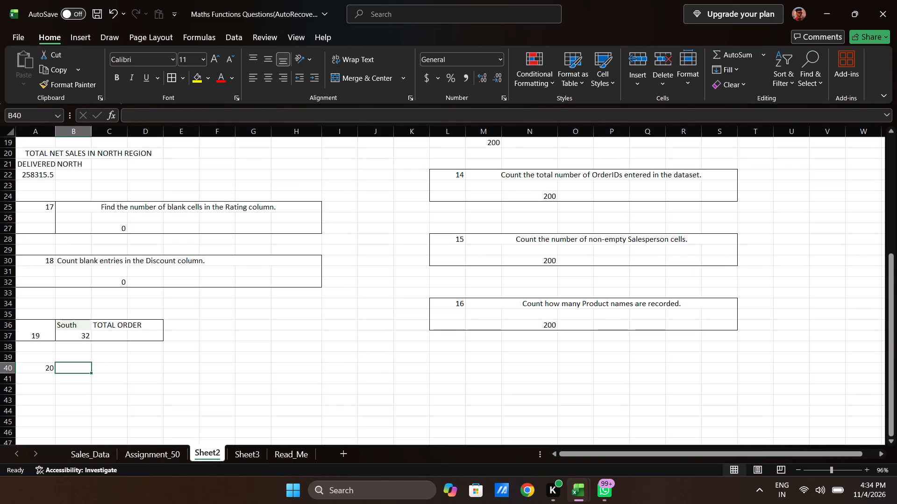
click(49, 365)
text(21)
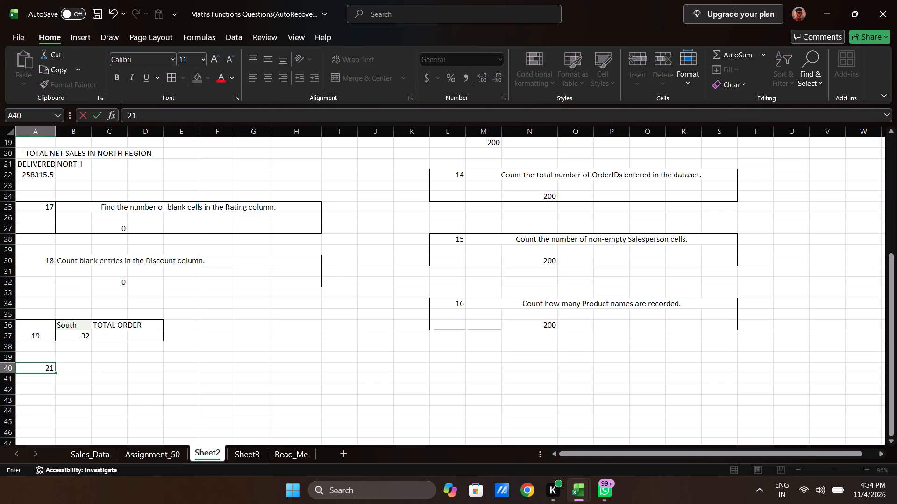
key(Right)
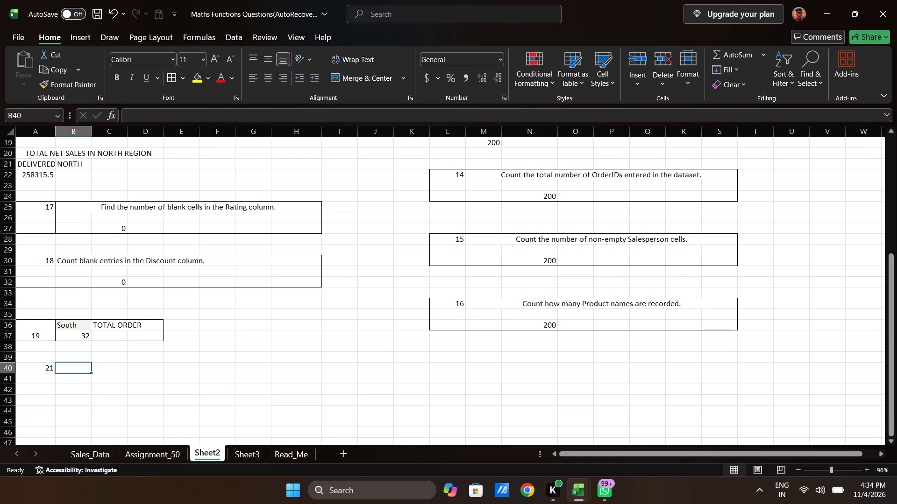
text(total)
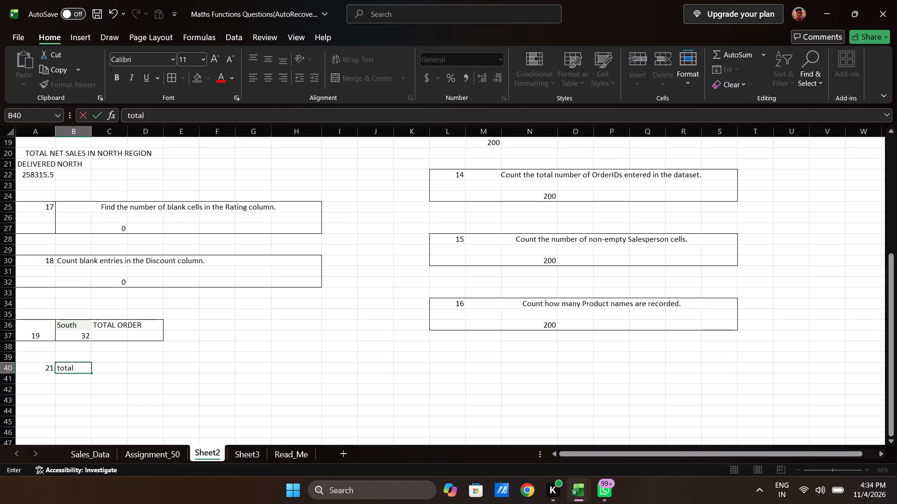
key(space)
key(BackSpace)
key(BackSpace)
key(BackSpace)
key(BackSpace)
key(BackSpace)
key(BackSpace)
Enter the heading TOTAL DELIVERED ORDERED in cell B40.
text(TOTAL DE)
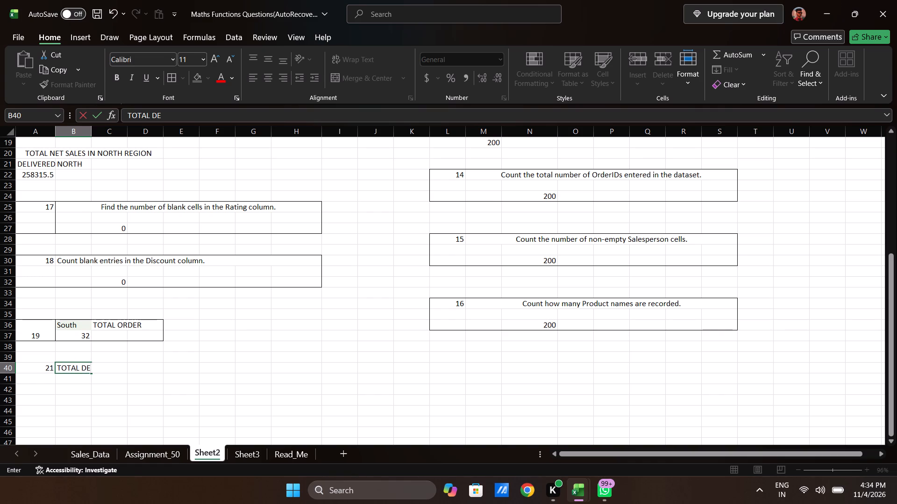
text(LIVERED ORDERES)
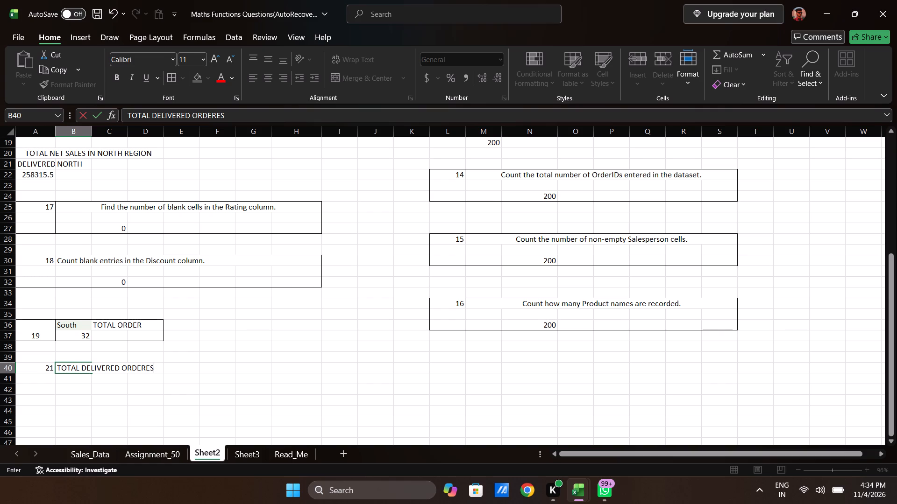
key(BackSpace)
key(d)
key(Return)
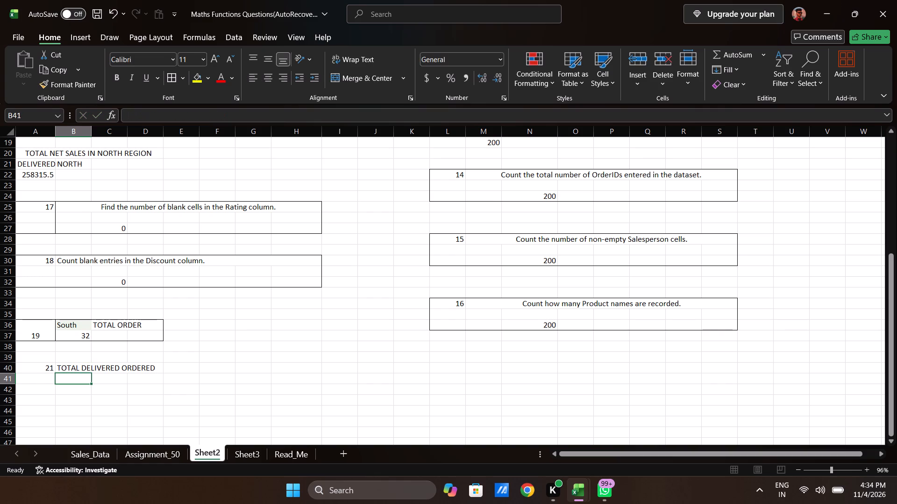
In cell B41, count the Delivered orders with COUNTIF over Sales_Data M2:M201, using Sales_Data cell M176 as the criterion.
key(BackSpace)
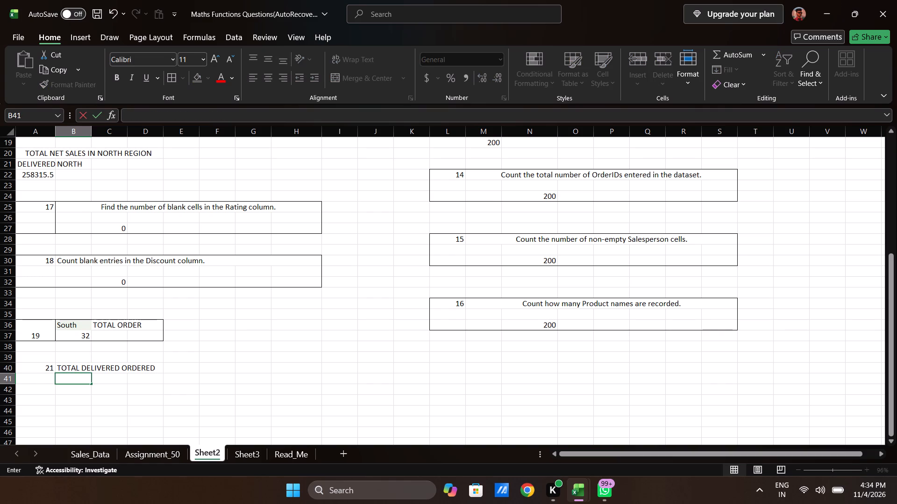
key(equal)
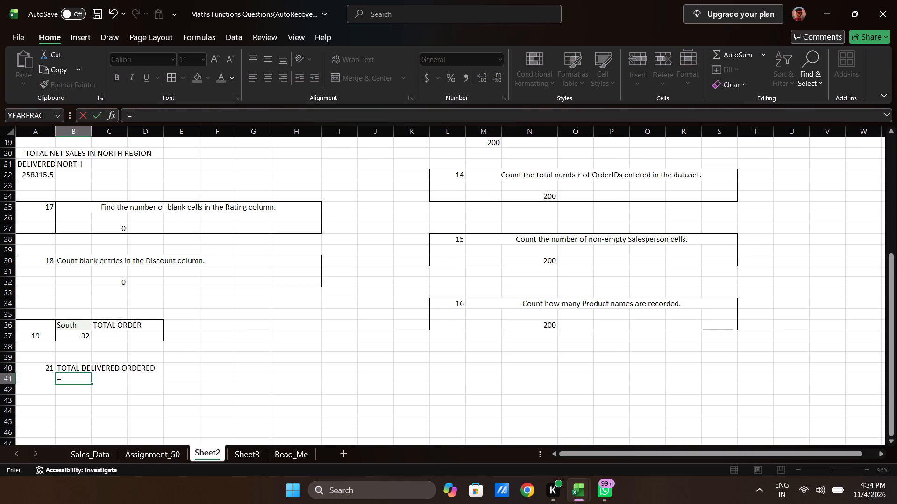
text(COU)
text(NTIF)
key(Tab)
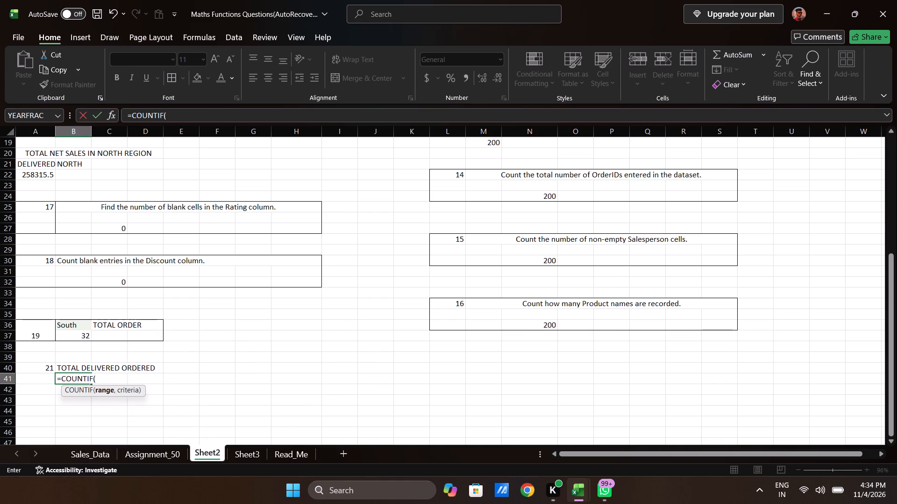
click(95, 452)
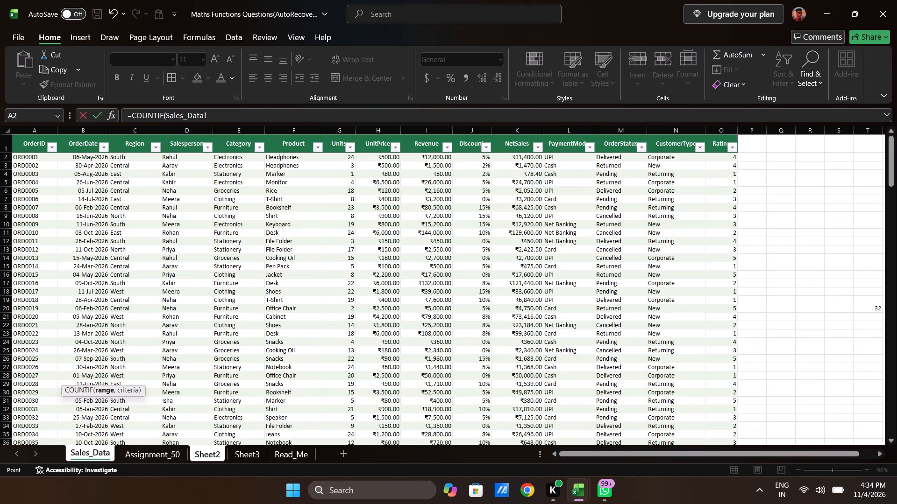
click(613, 159)
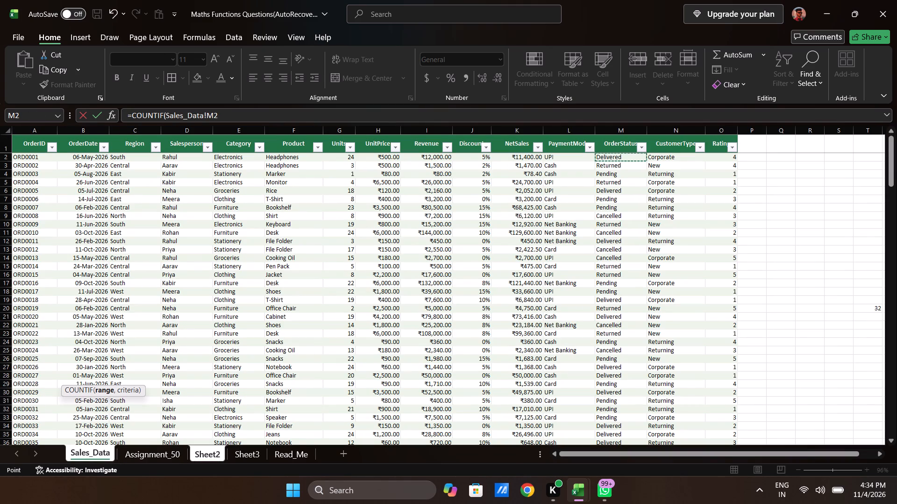
key(ctrl+shift+Down)
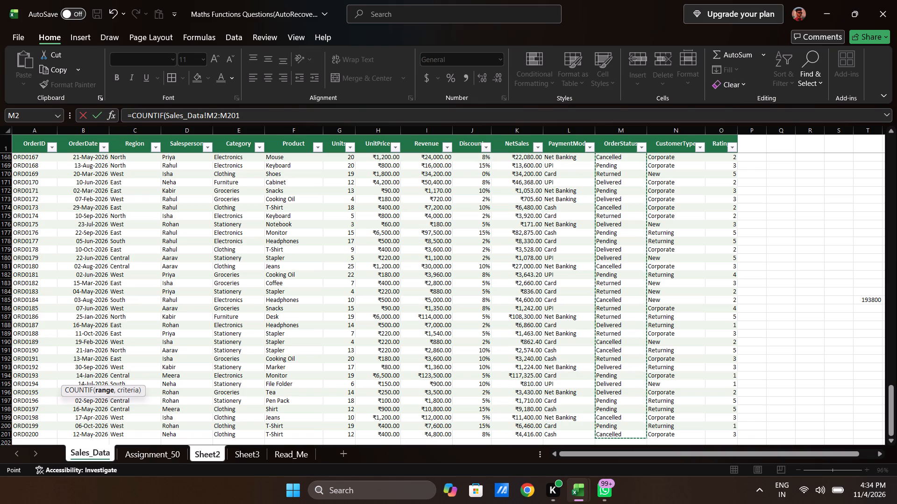
key(comma)
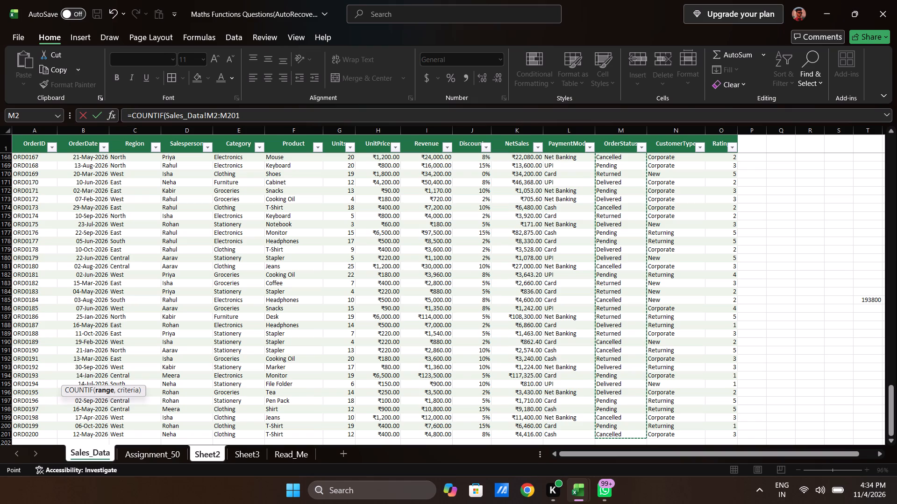
click(610, 225)
key(shift+parenright)
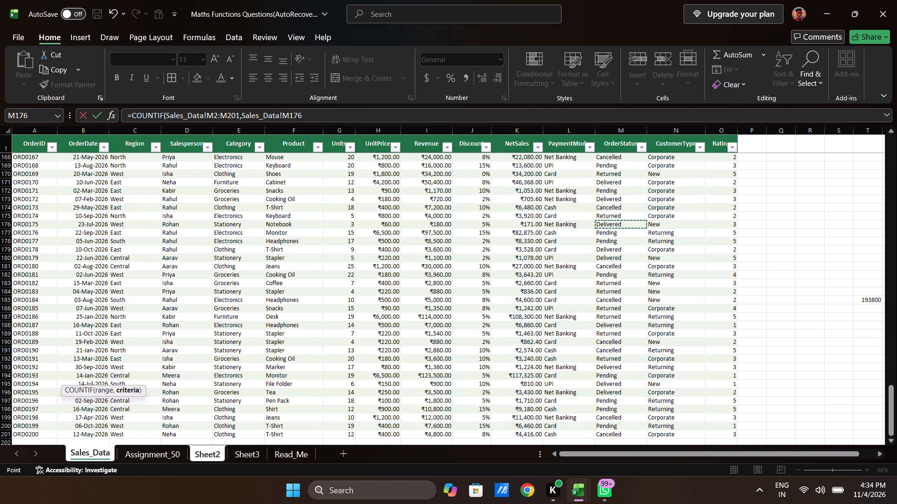
key(Return)
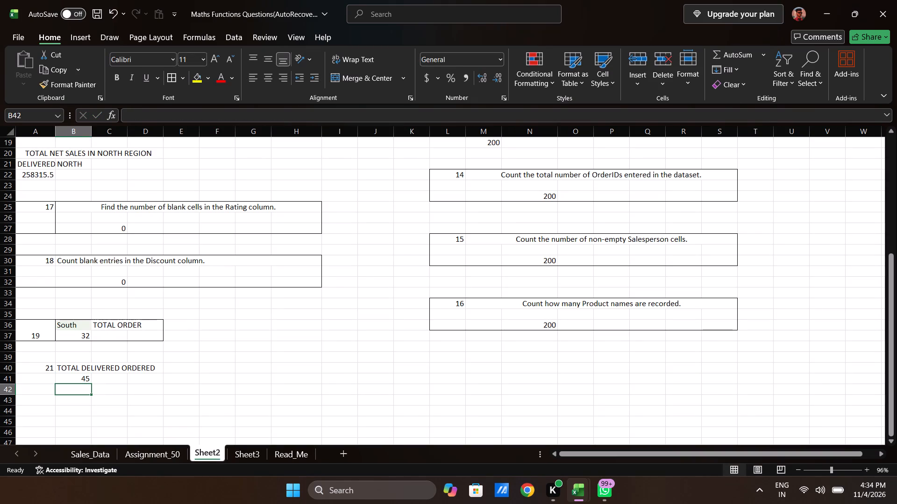
Apply all borders to the question 21 block, cells A40:D41.
drag(28, 367, 123, 382)
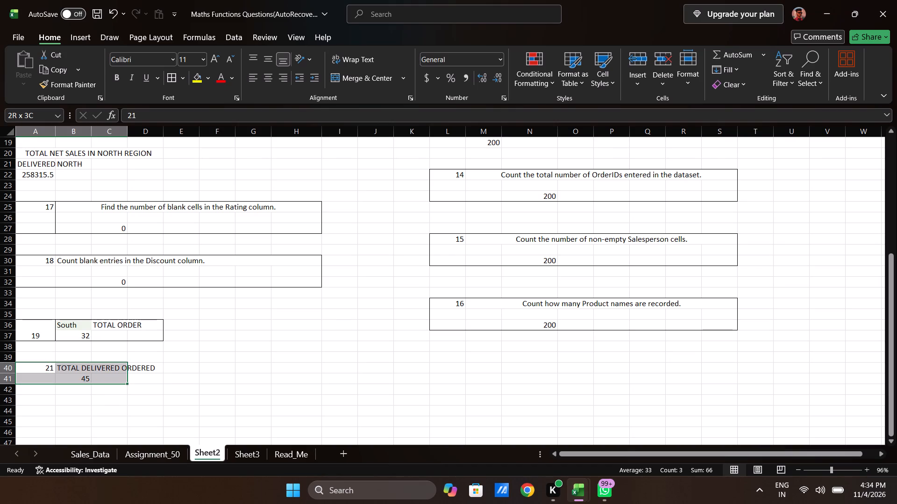
drag(123, 382, 148, 382)
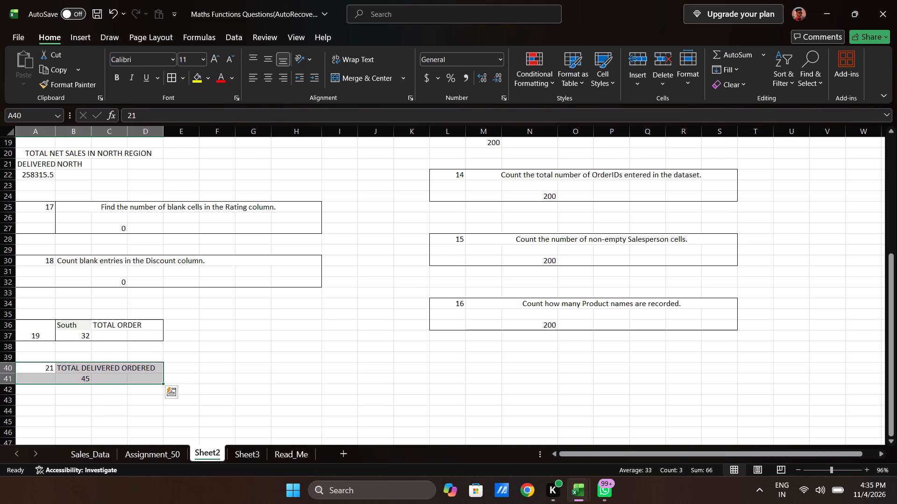
text(HBA)
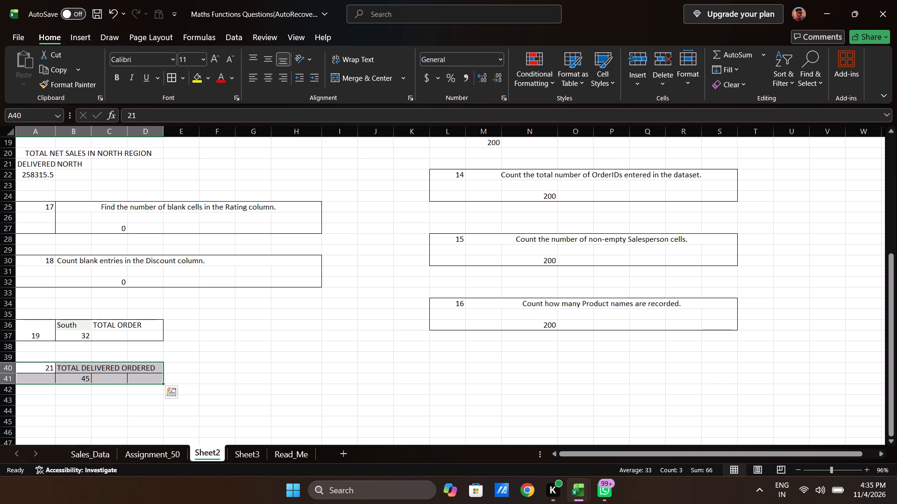
key(Return)
key(Return)
key(Return)
key(Escape)
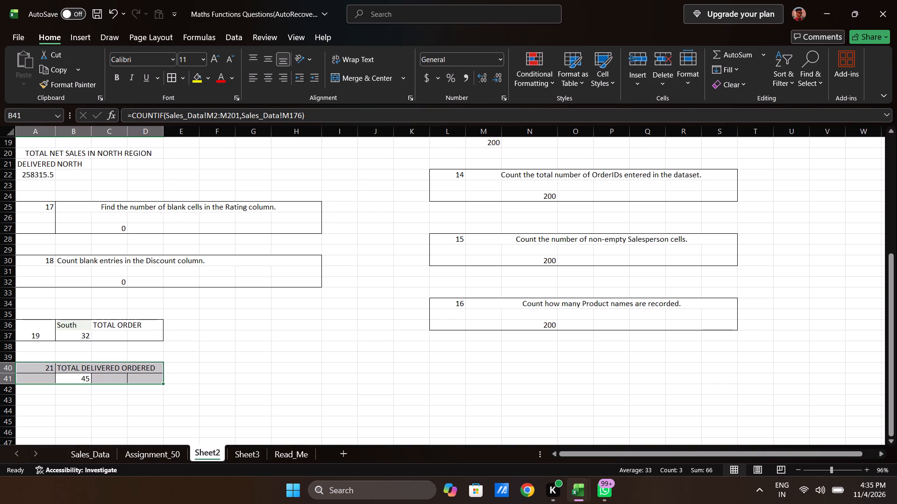
Set cell A44 on Sheet2 to 23 as the number of the next question block.
click(104, 406)
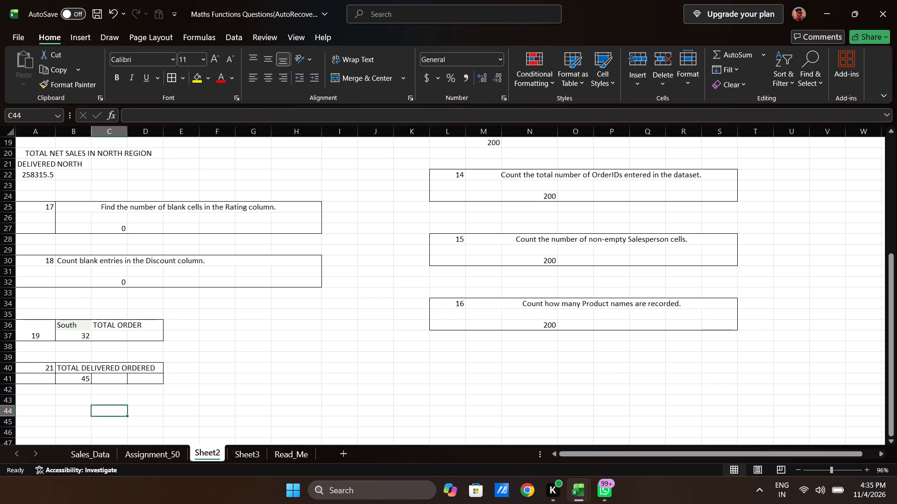
click(44, 401)
key(Return)
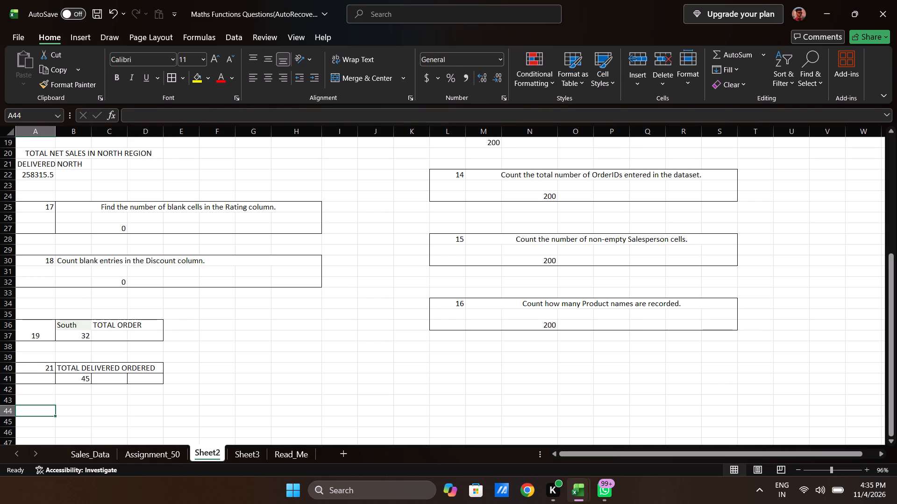
scroll(44, 401, down, 4)
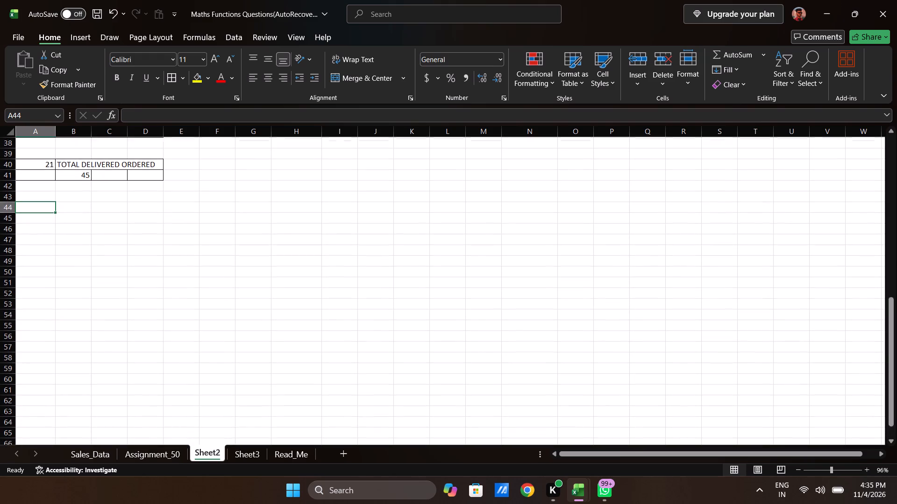
text(23)
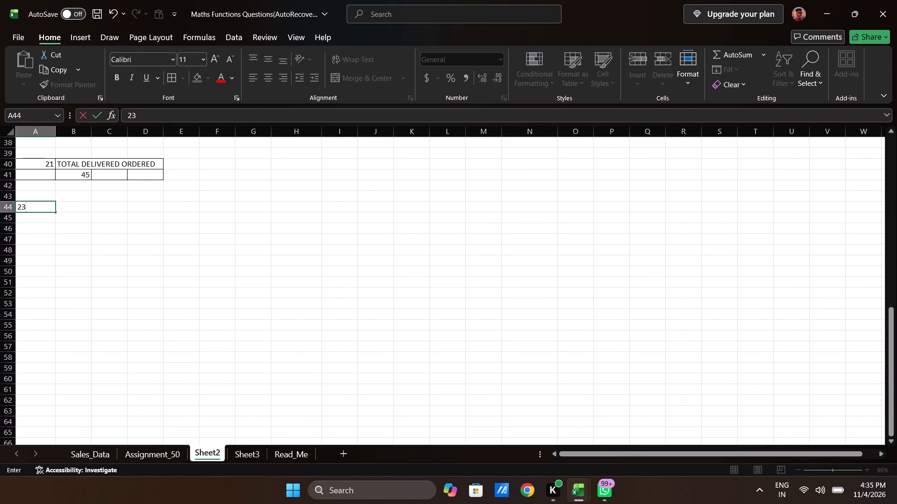
key(Tab)
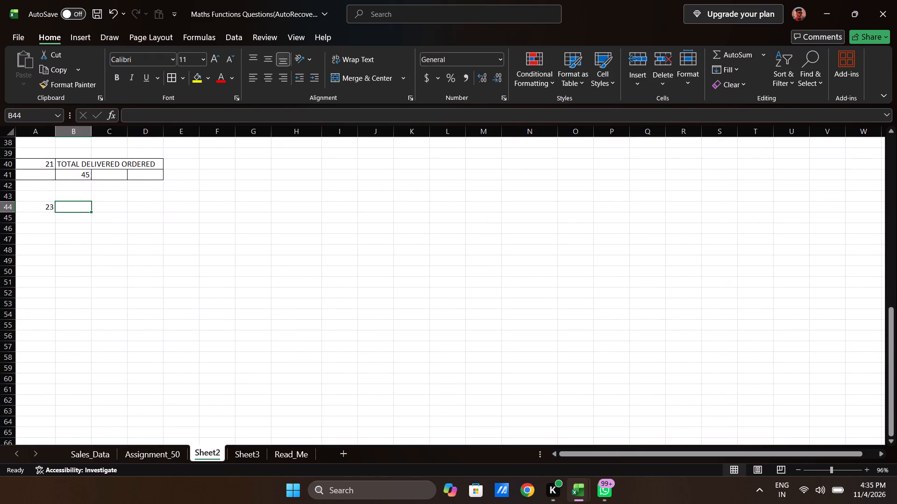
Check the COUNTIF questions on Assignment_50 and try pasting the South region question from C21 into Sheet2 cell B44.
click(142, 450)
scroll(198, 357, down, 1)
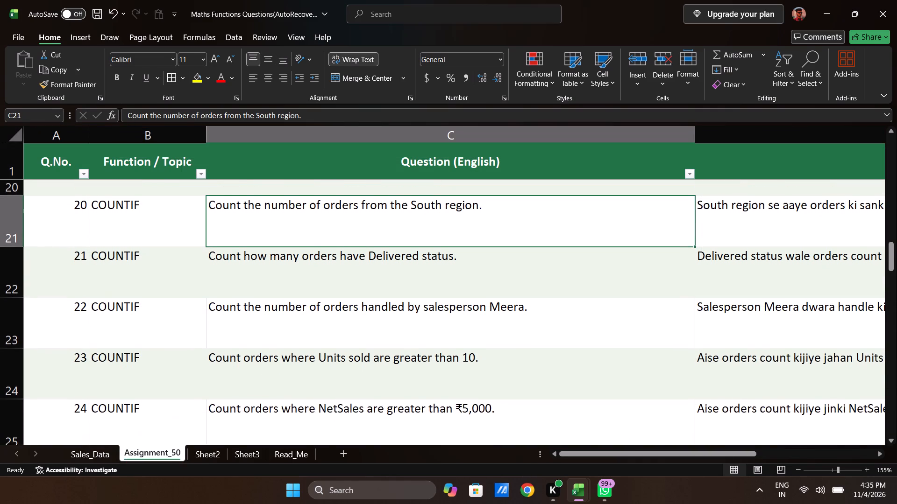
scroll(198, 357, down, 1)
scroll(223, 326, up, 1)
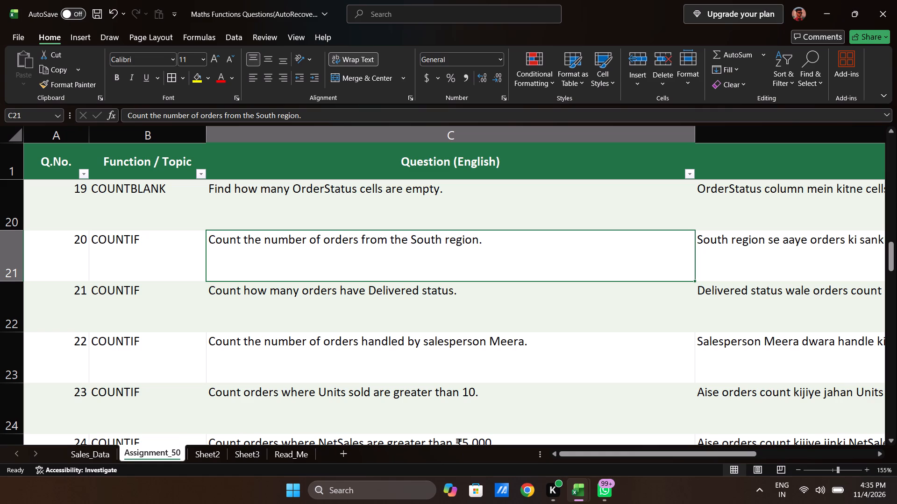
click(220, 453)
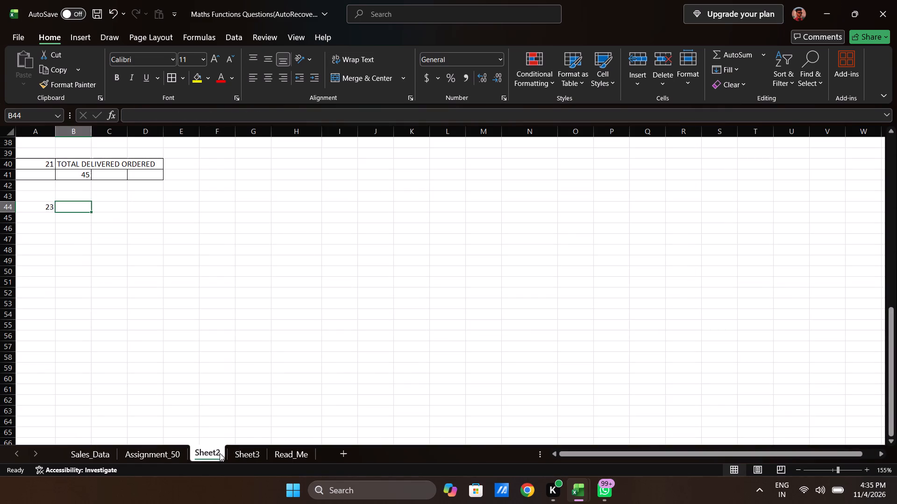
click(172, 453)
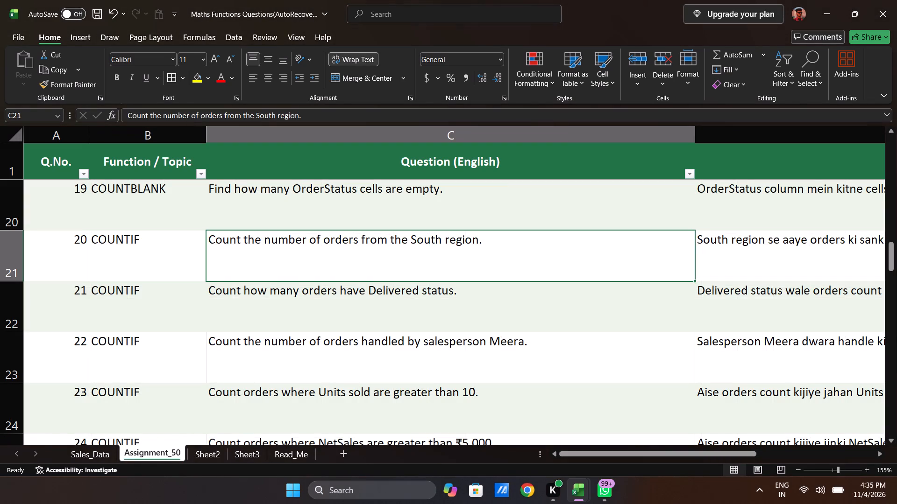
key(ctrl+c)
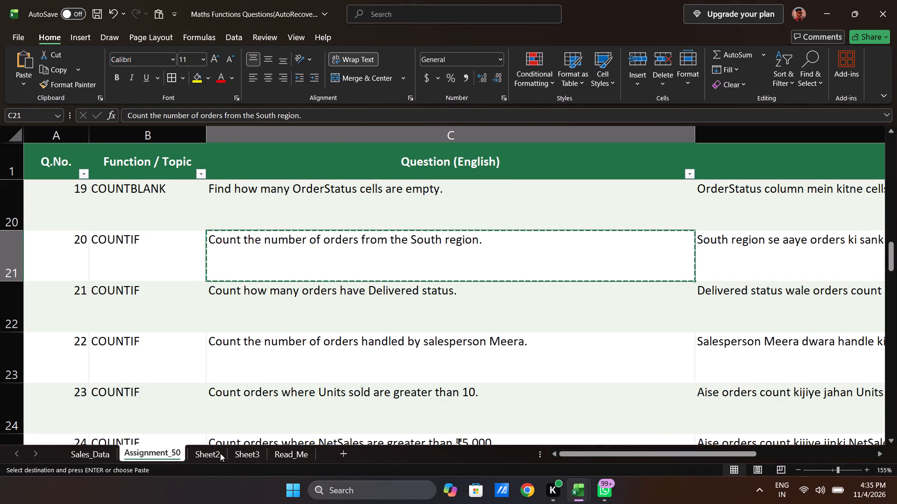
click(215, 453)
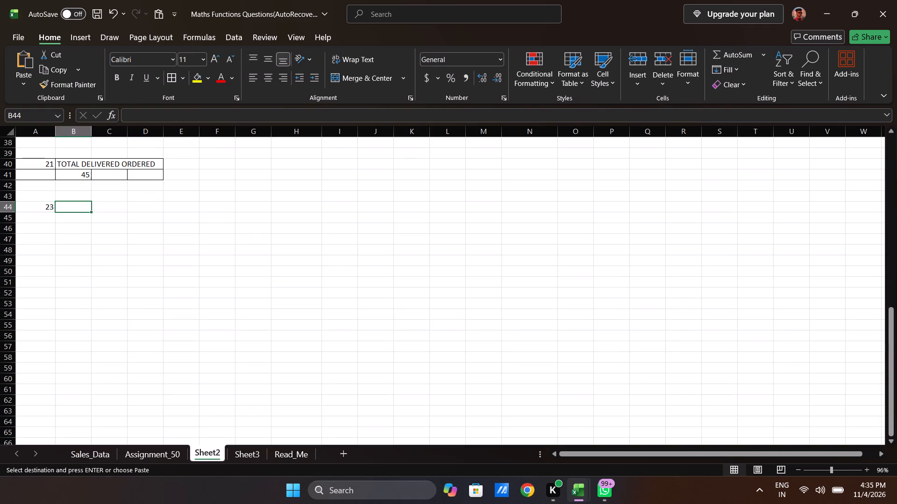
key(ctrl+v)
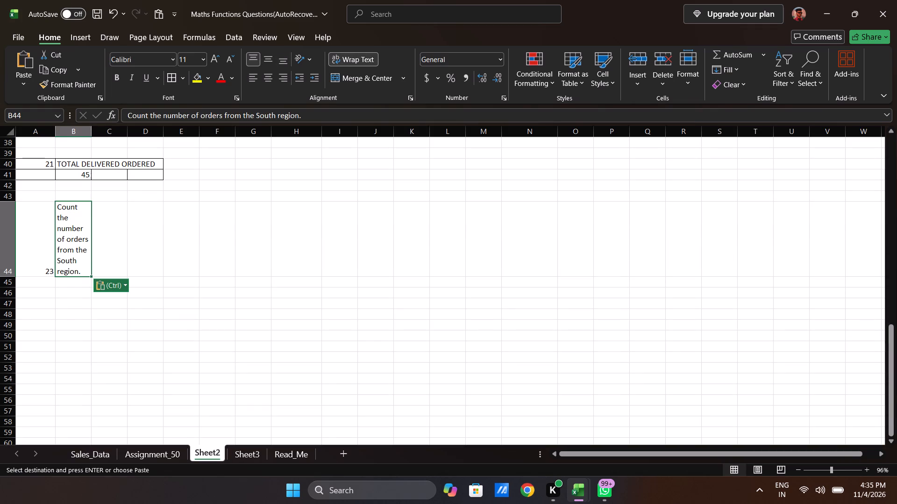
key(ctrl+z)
Merge and center cells B44:G44 on Sheet2.
drag(74, 210, 247, 210)
key(ctrl+v)
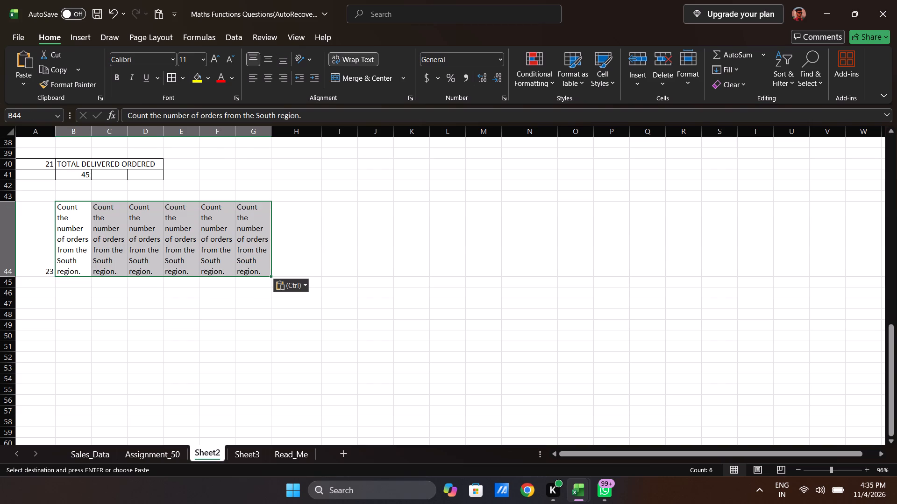
key(ctrl+z)
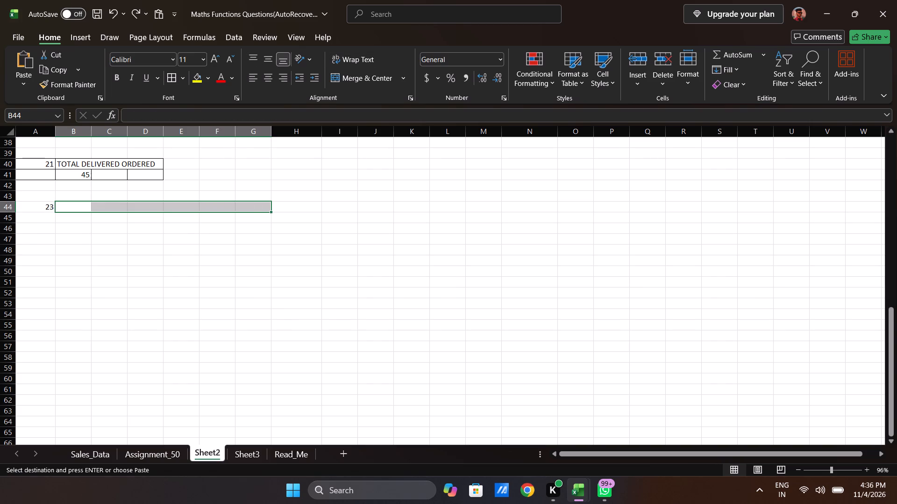
key(h)
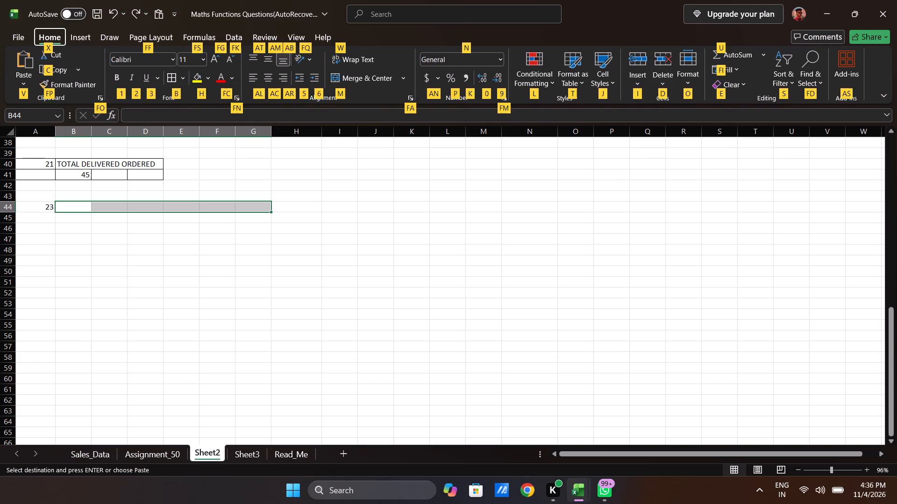
key(m)
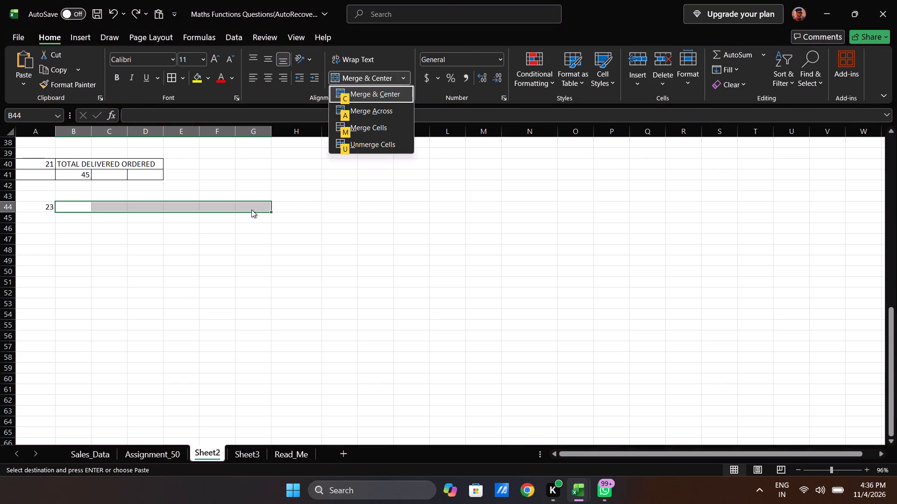
key(c)
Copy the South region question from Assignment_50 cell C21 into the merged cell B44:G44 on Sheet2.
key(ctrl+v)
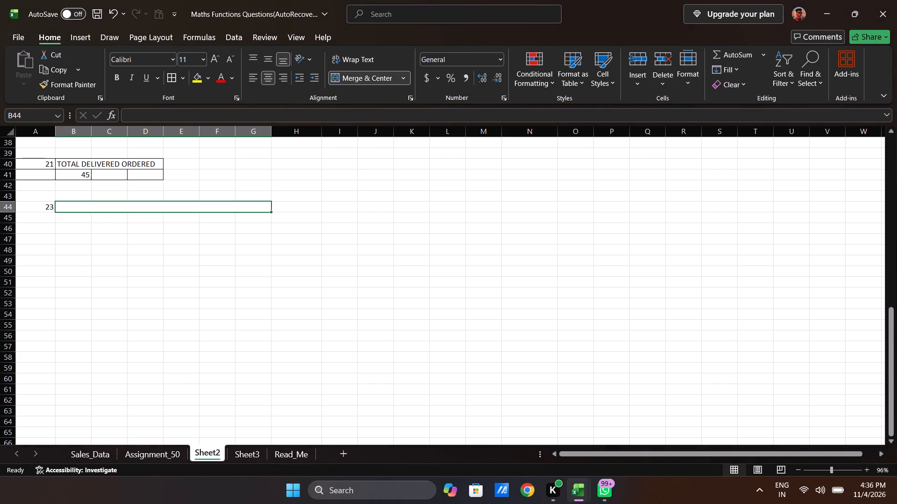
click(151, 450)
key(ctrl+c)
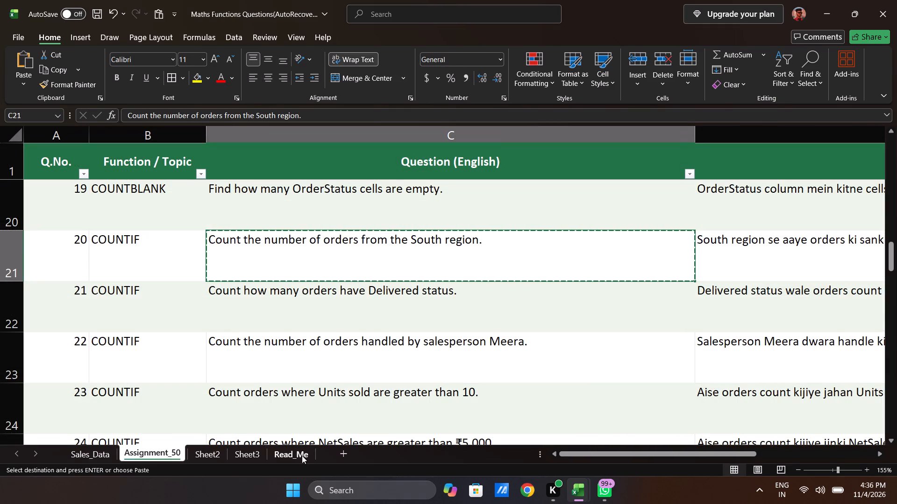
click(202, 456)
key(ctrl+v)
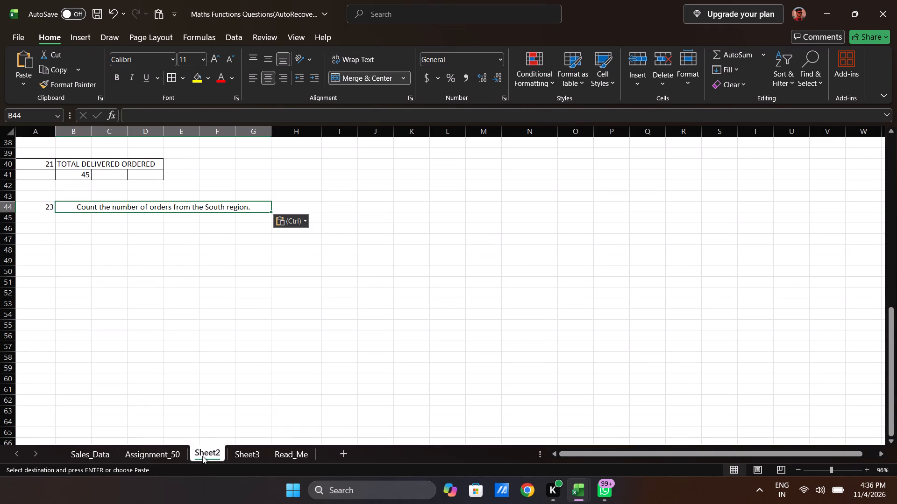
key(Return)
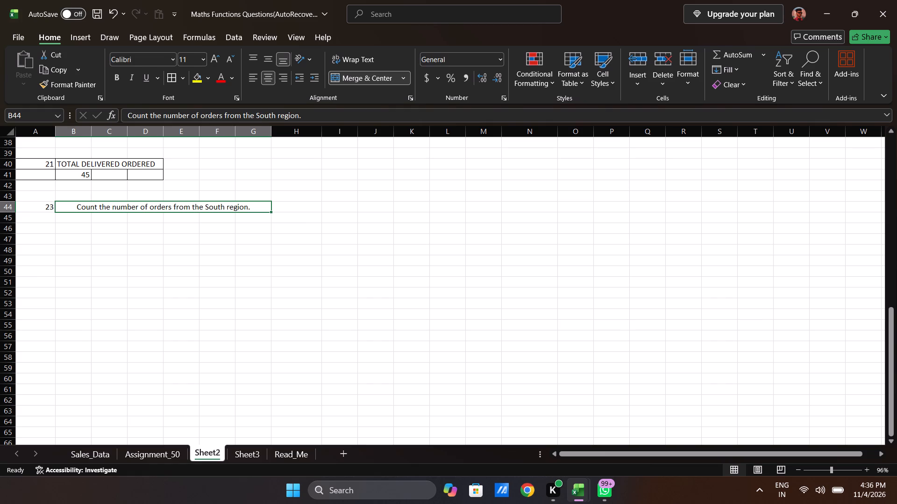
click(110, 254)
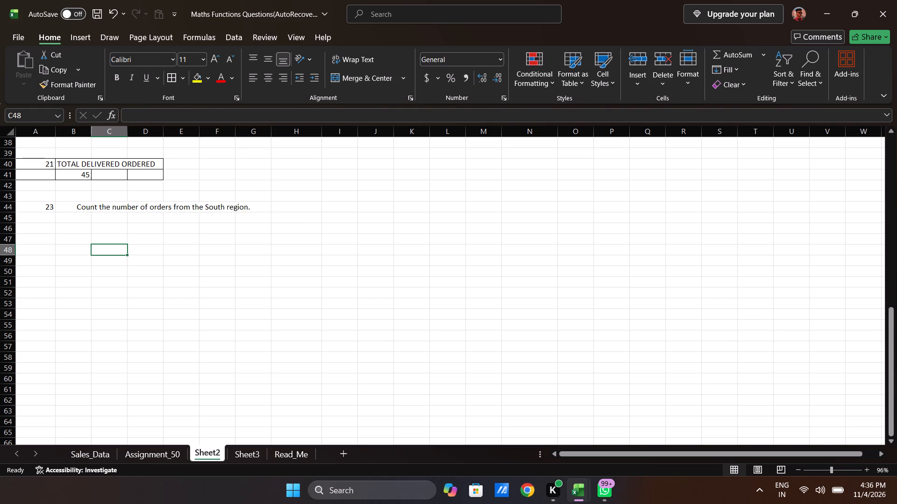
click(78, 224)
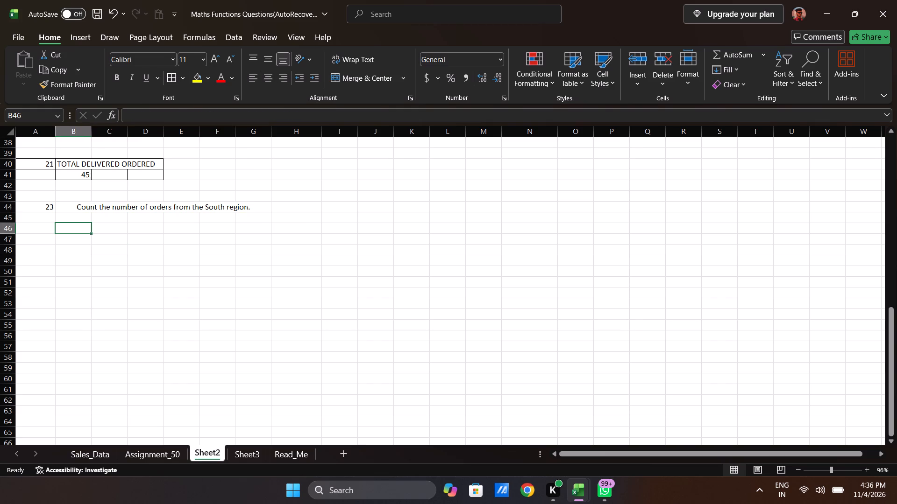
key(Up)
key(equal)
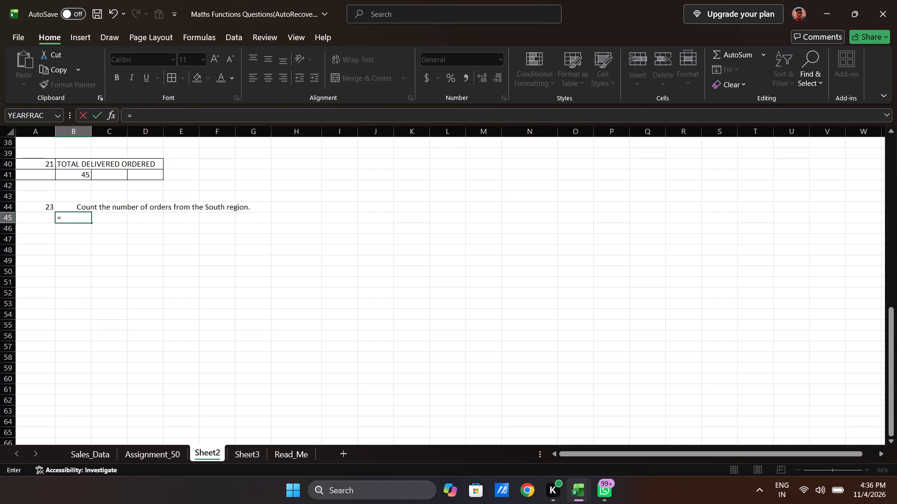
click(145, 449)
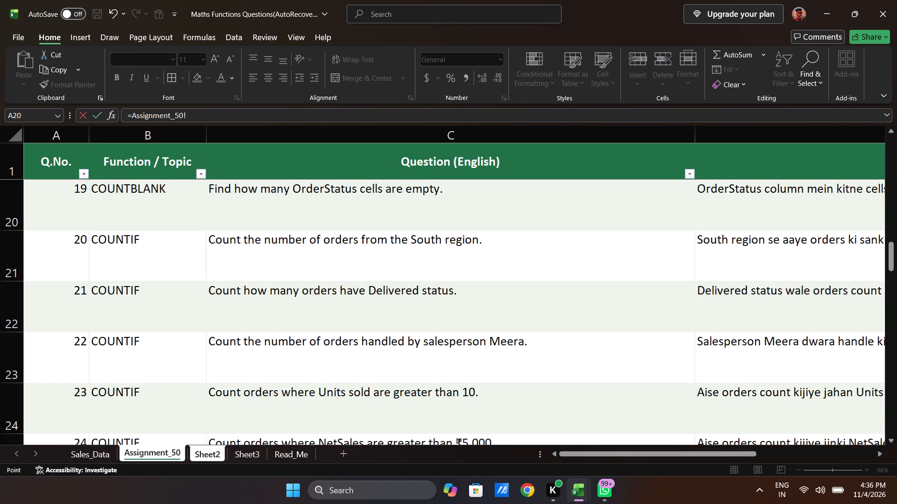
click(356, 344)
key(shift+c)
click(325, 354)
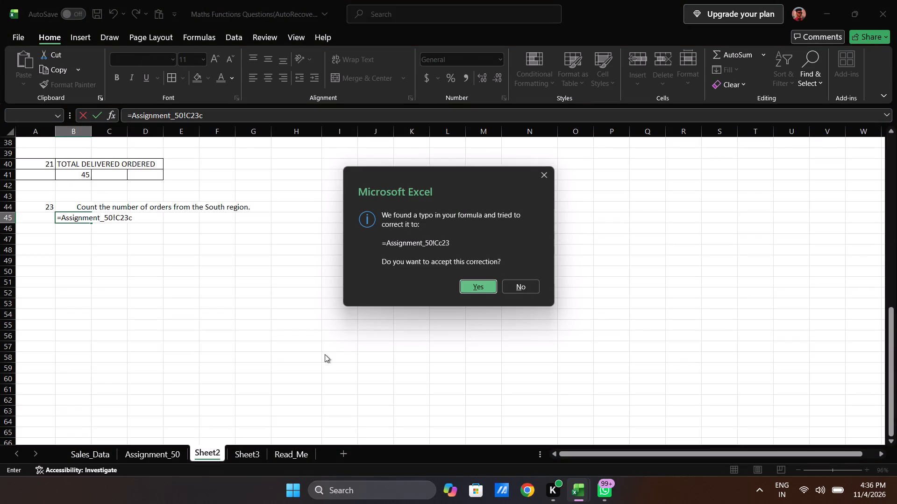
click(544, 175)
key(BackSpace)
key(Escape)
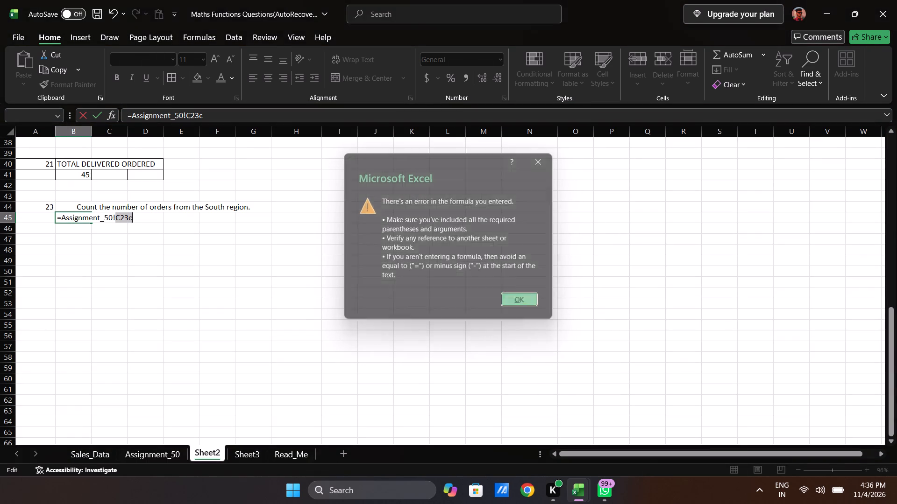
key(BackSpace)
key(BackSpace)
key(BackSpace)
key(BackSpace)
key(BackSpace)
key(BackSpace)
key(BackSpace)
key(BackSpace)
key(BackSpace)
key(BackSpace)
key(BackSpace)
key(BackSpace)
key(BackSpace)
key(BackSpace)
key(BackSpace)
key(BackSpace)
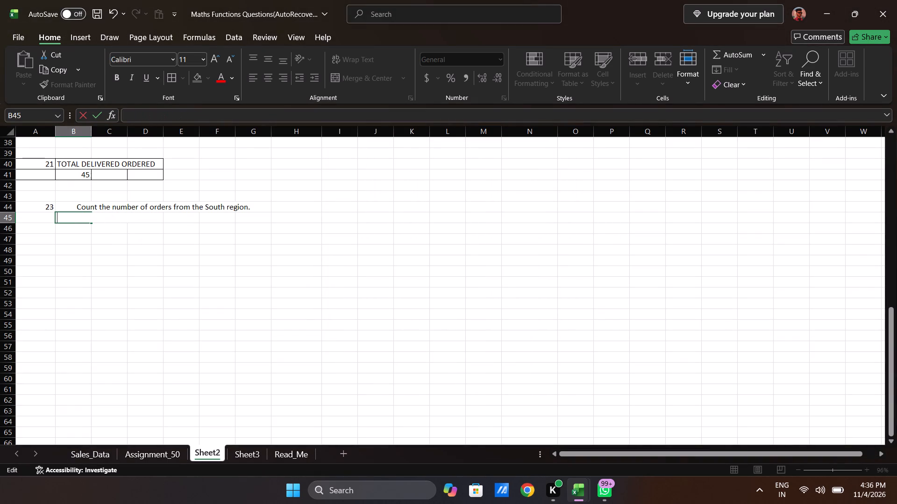
Replace the question in merged cell B44:G44 with the salesperson Meera question copied from Assignment_50 cell C23.
click(74, 204)
click(137, 449)
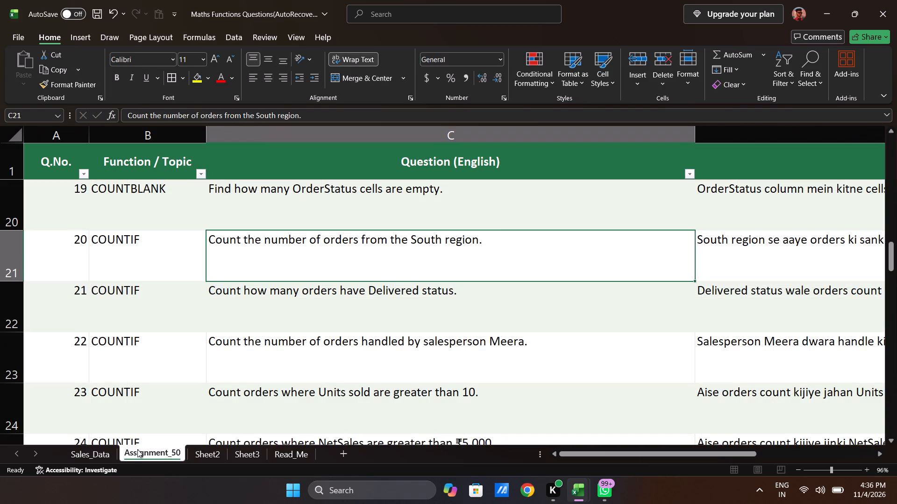
click(293, 358)
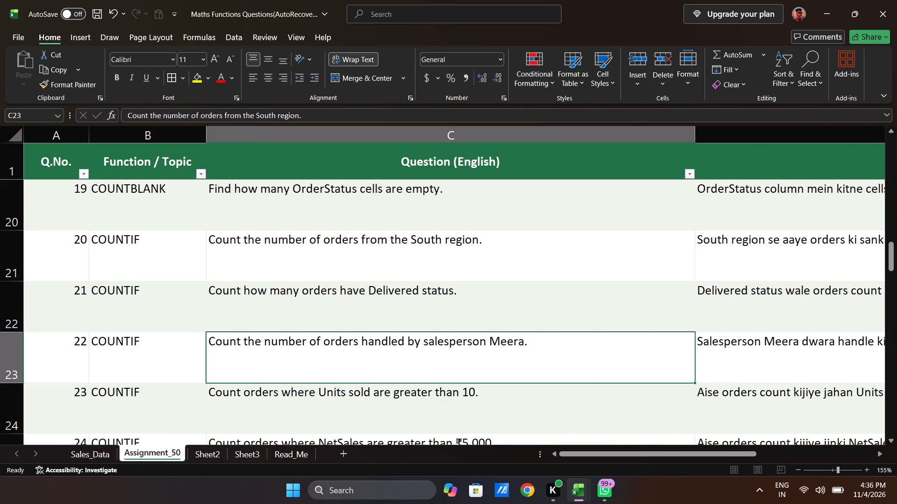
key(ctrl+c)
click(204, 453)
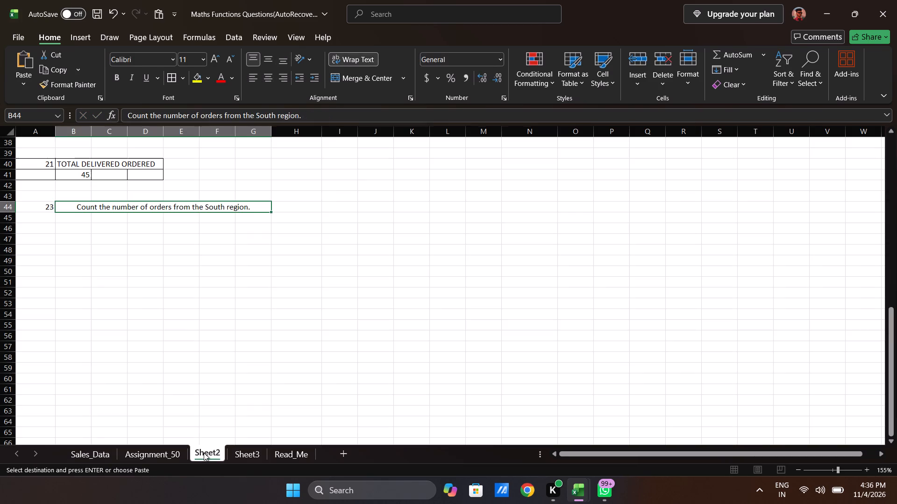
key(ctrl+v)
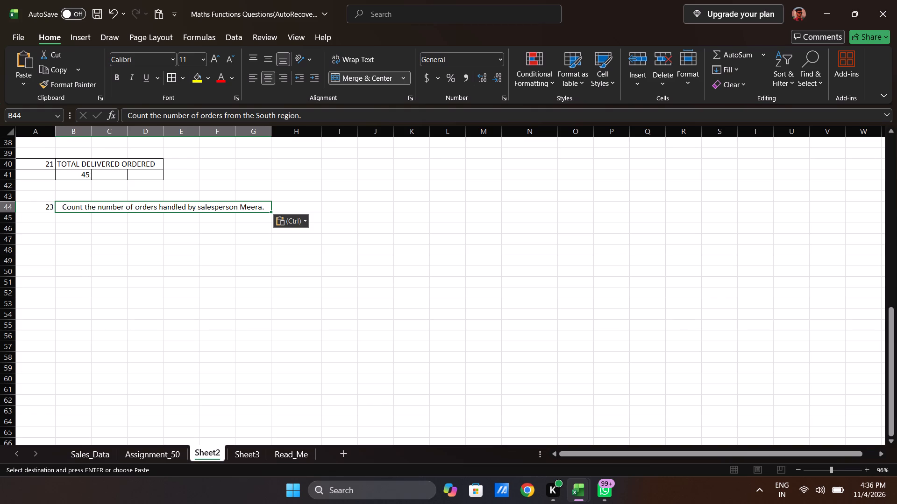
key(Return)
key(Return)
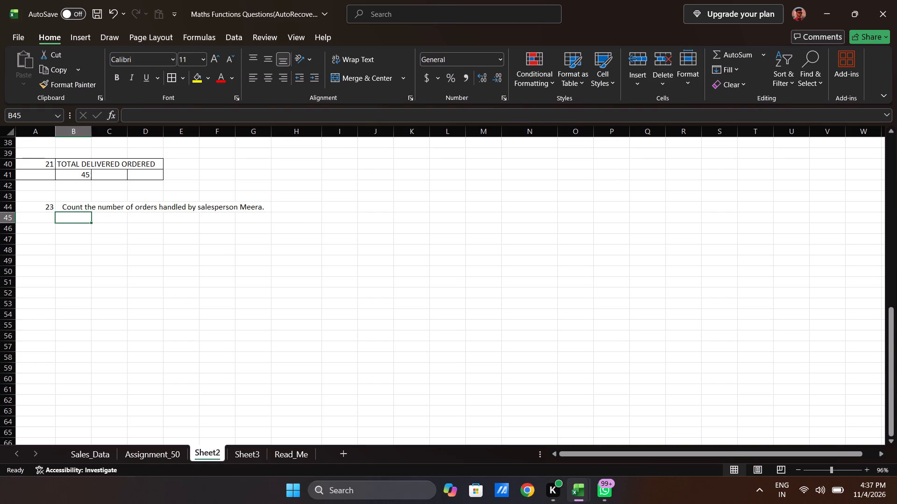
Start a COUNTIF formula in Sheet2 cell B45 with the Salesperson range Sales_Data!D2:D201.
key(equal)
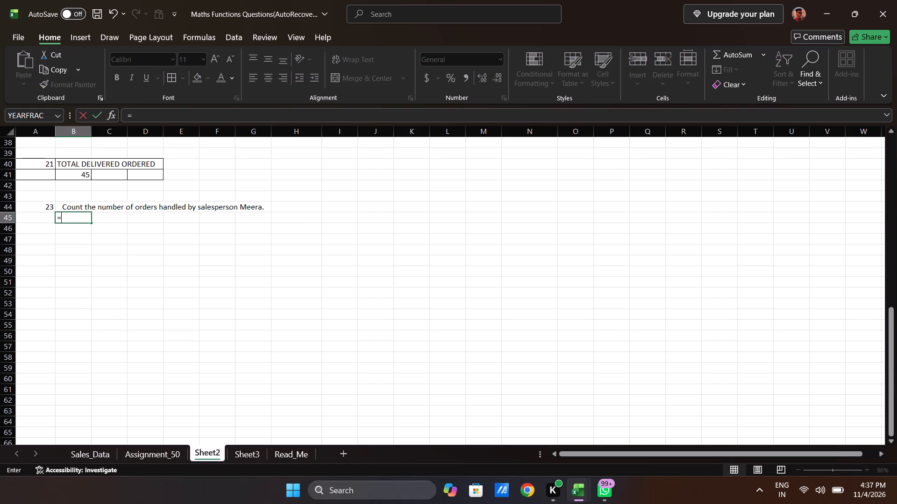
text(COU)
text(NTIF)
key(Tab)
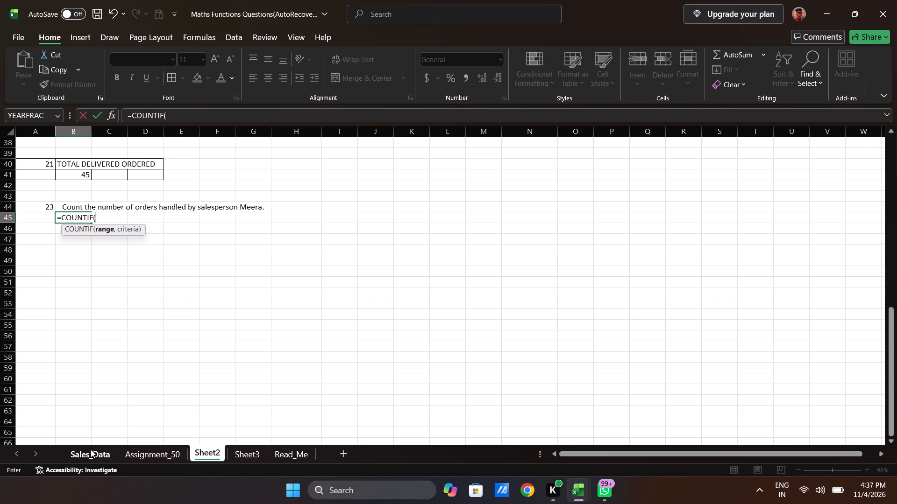
scroll(120, 352, up, 4)
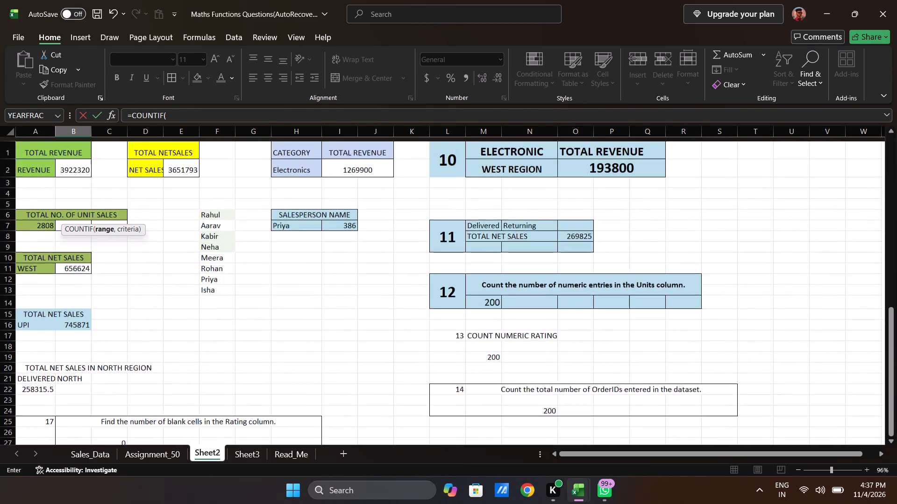
scroll(120, 352, up, 2)
scroll(120, 352, down, 1)
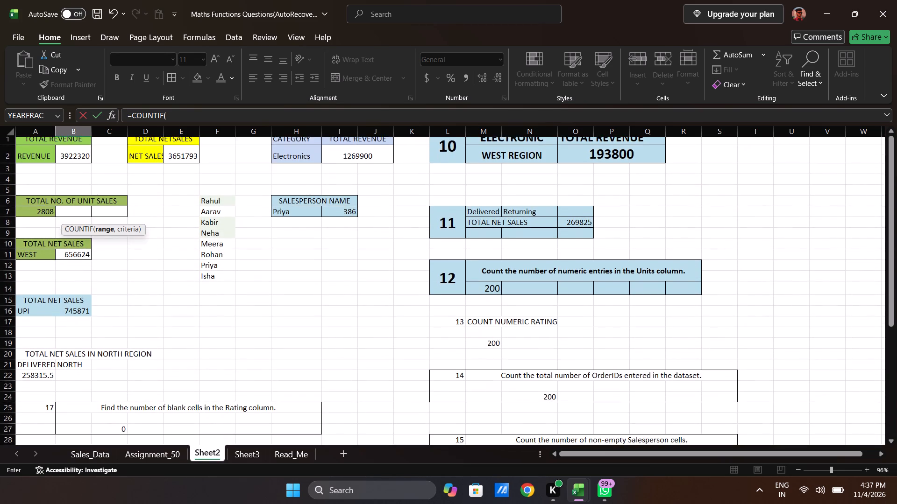
scroll(120, 352, down, 3)
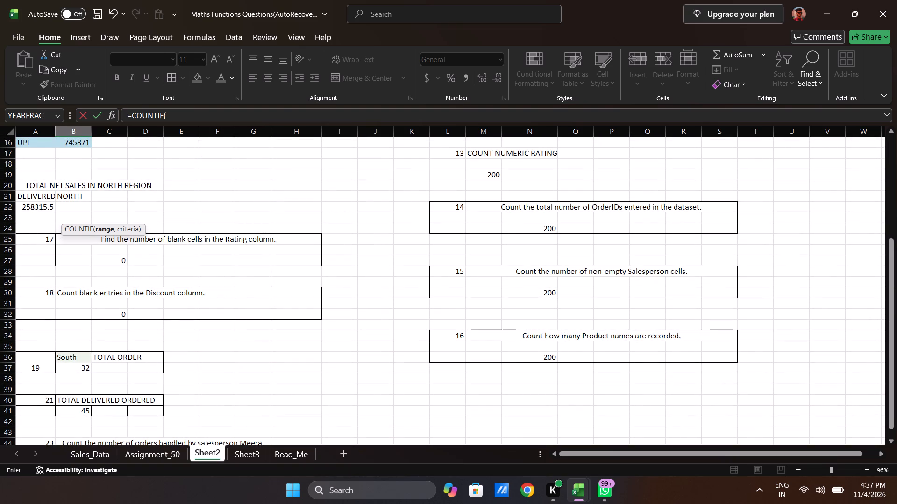
scroll(120, 352, down, 4)
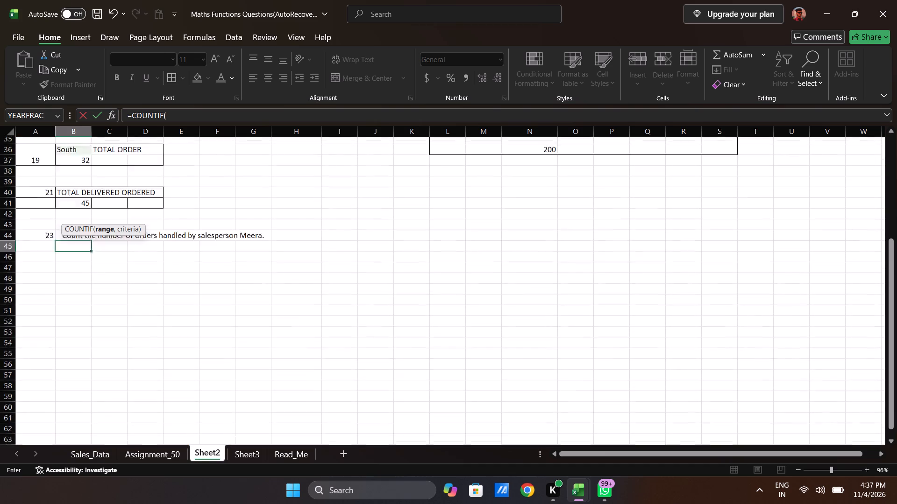
click(148, 454)
click(103, 453)
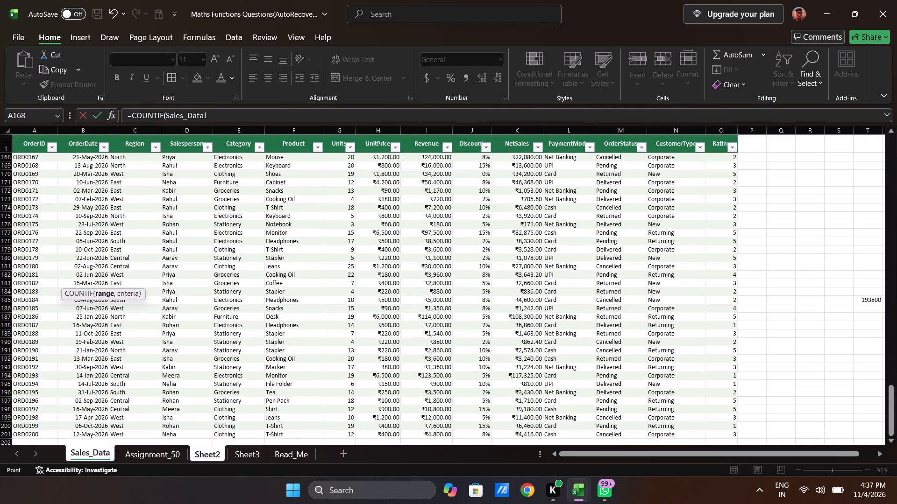
scroll(376, 227, right, 2)
scroll(376, 227, up, 3)
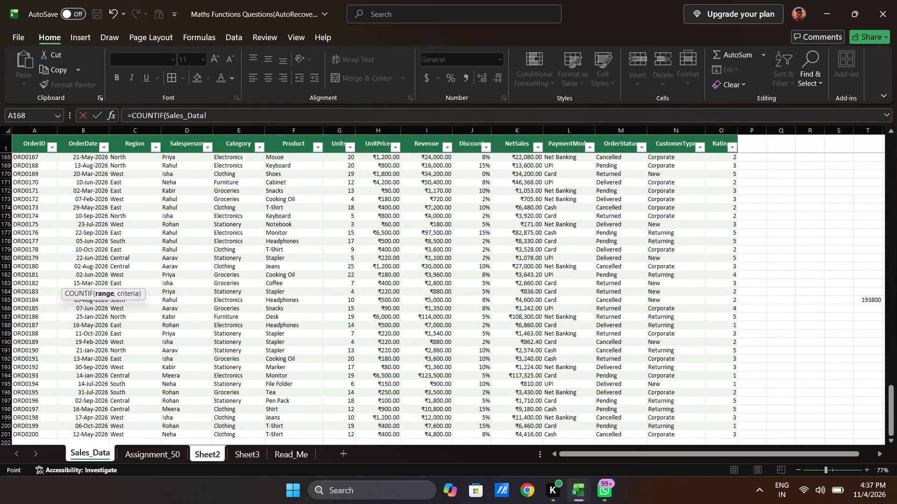
scroll(176, 173, up, 13)
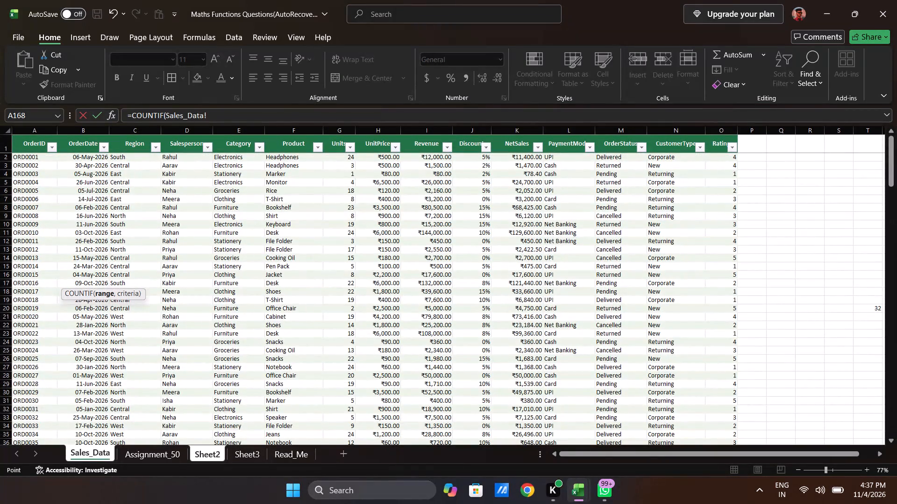
click(179, 157)
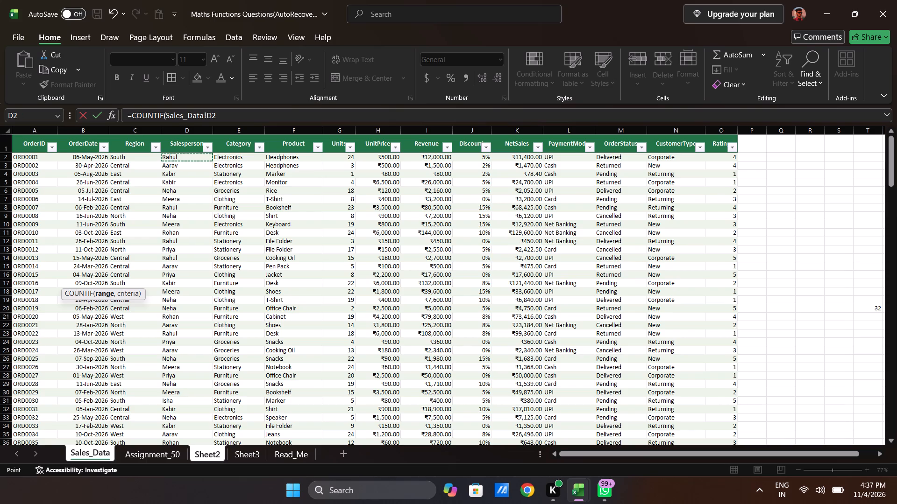
key(ctrl+Down)
key(ctrl+Up)
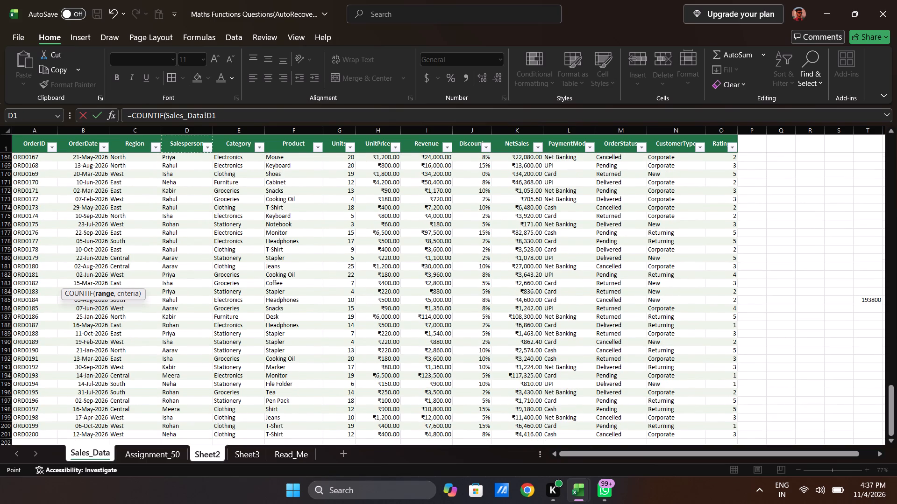
key(Down)
key(ctrl+shift+Down)
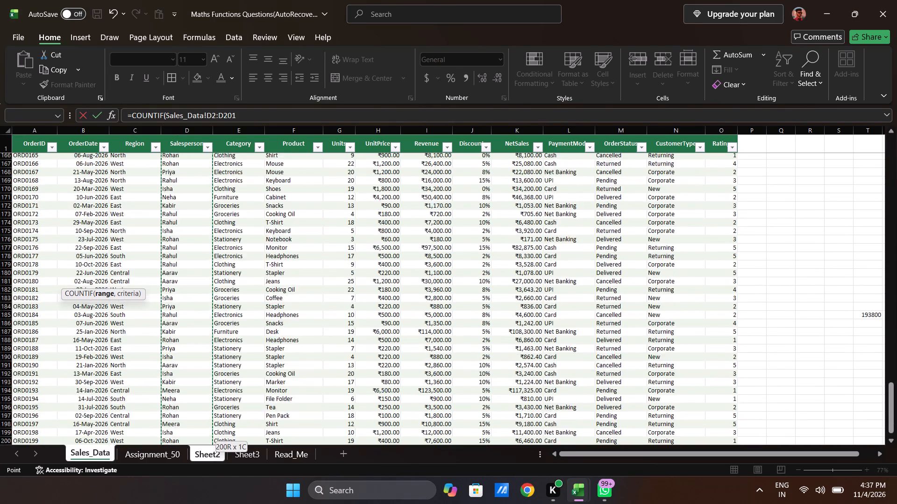
key(comma)
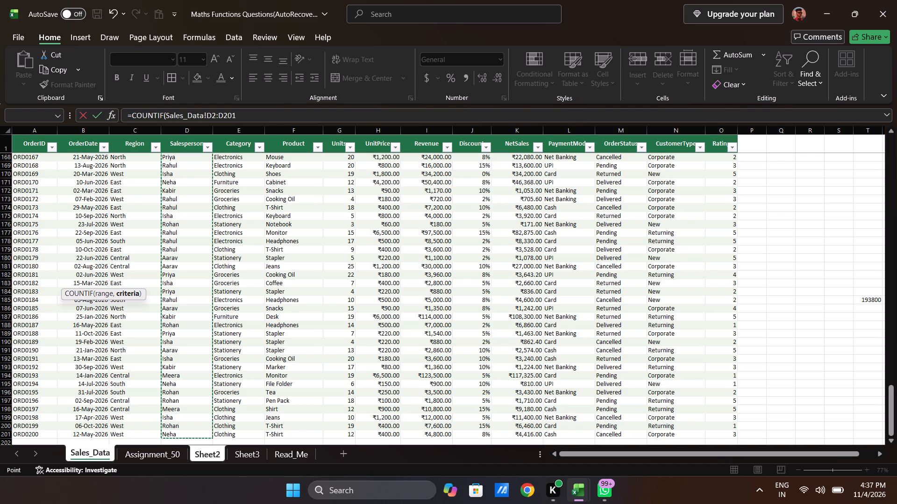
Complete the COUNTIF formula in B45 using the Meera cell Sales_Data!D7 as the criteria.
click(162, 456)
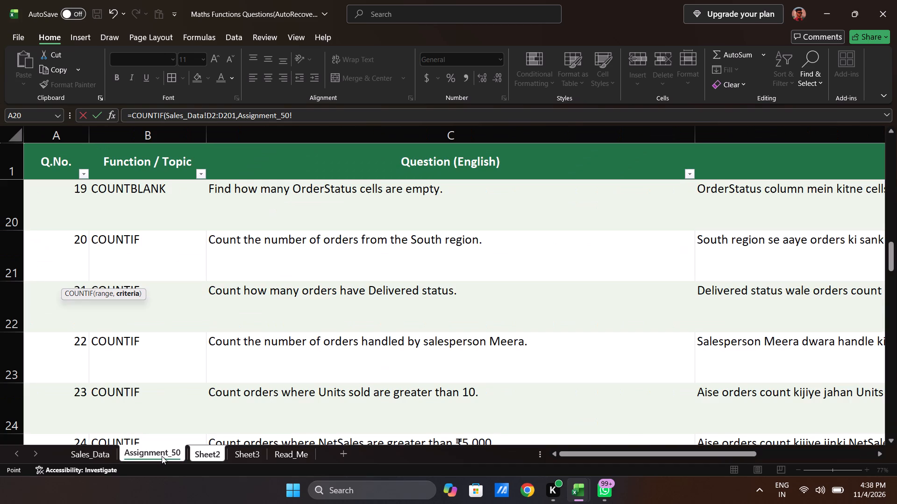
click(100, 450)
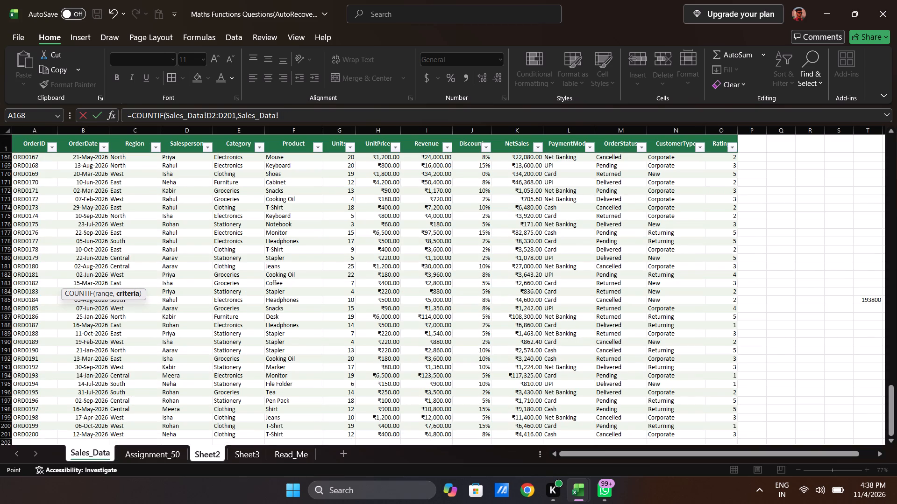
scroll(179, 178, up, 3)
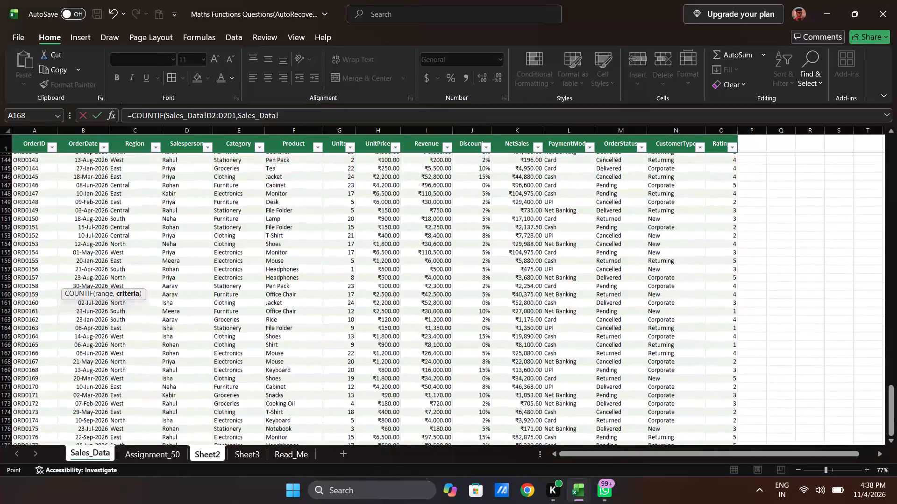
scroll(179, 178, up, 8)
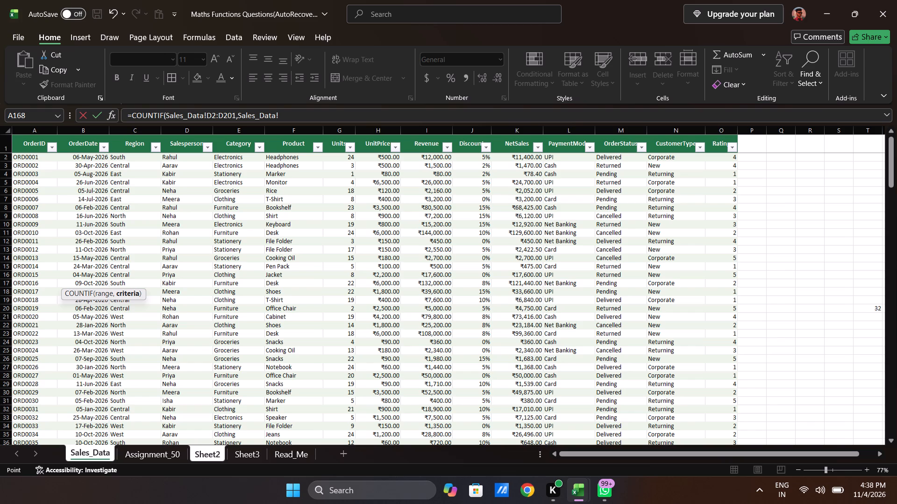
scroll(173, 414, down, 2)
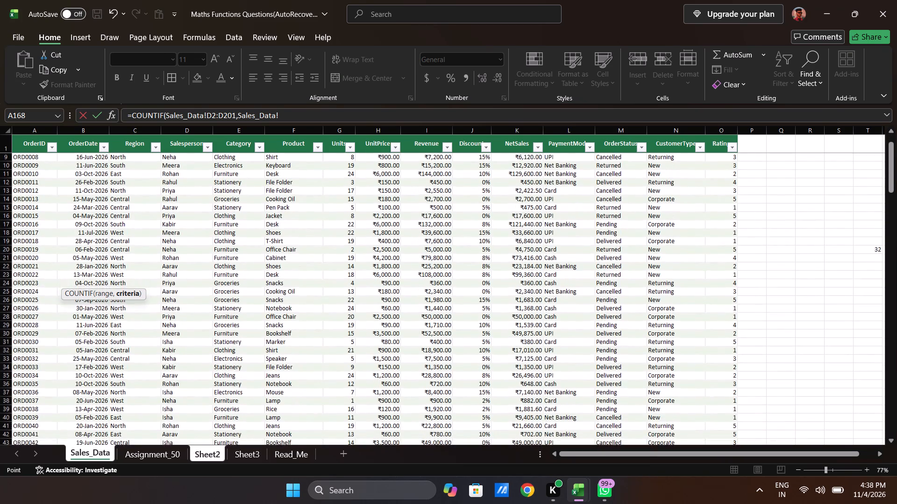
scroll(173, 414, down, 2)
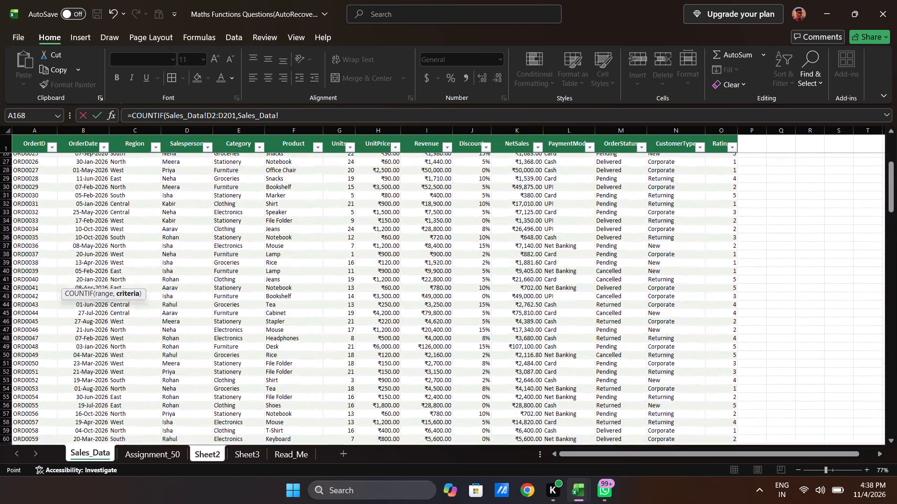
scroll(173, 414, down, 2)
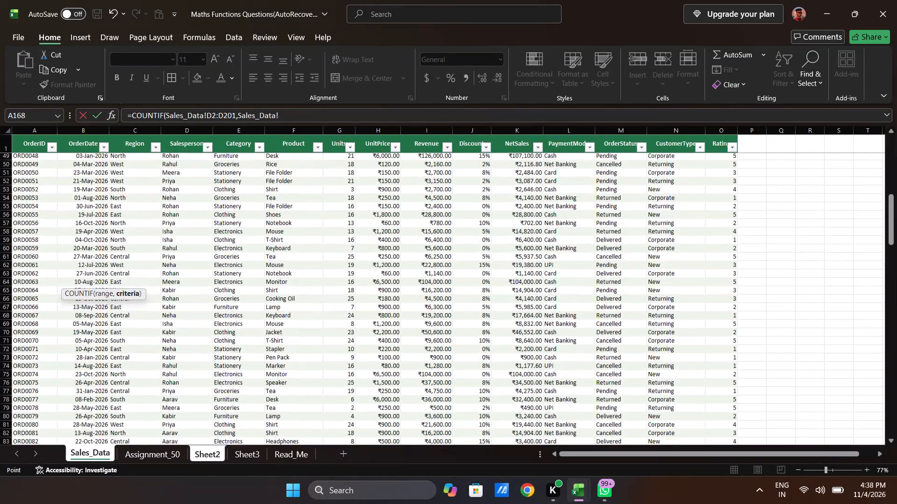
scroll(173, 414, up, 4)
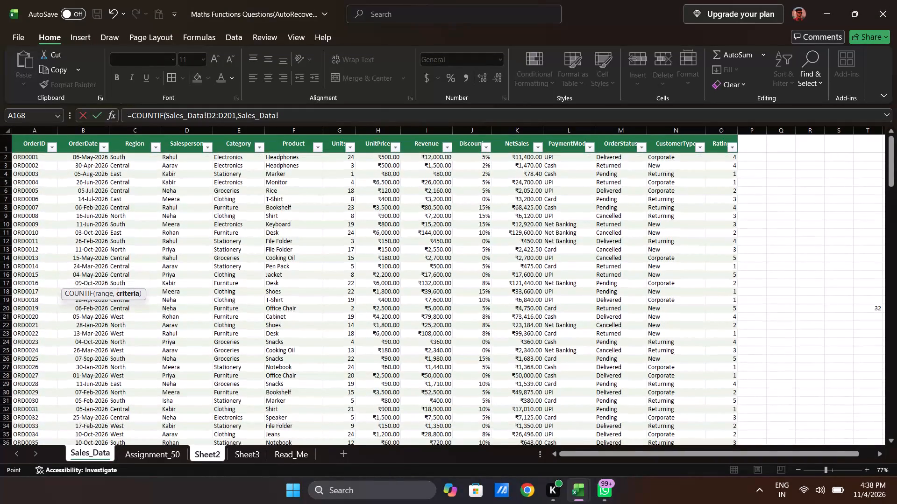
click(208, 149)
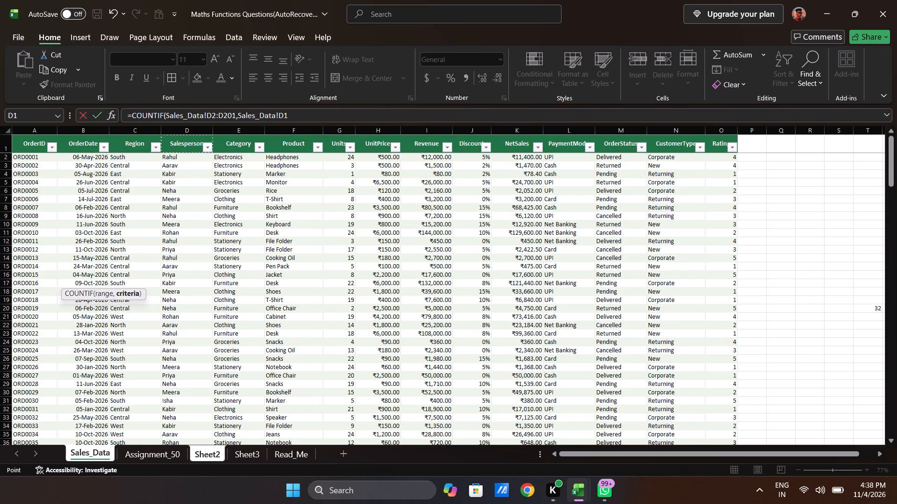
click(178, 200)
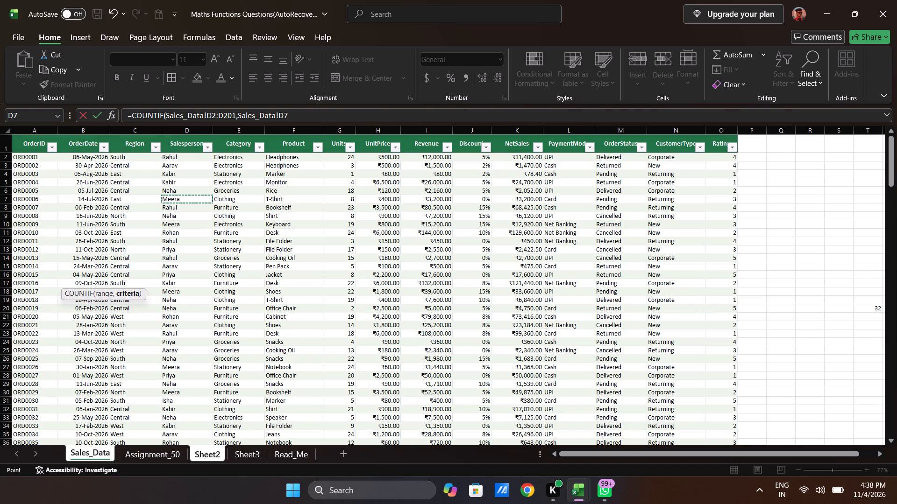
key(shift+parenright)
key(Return)
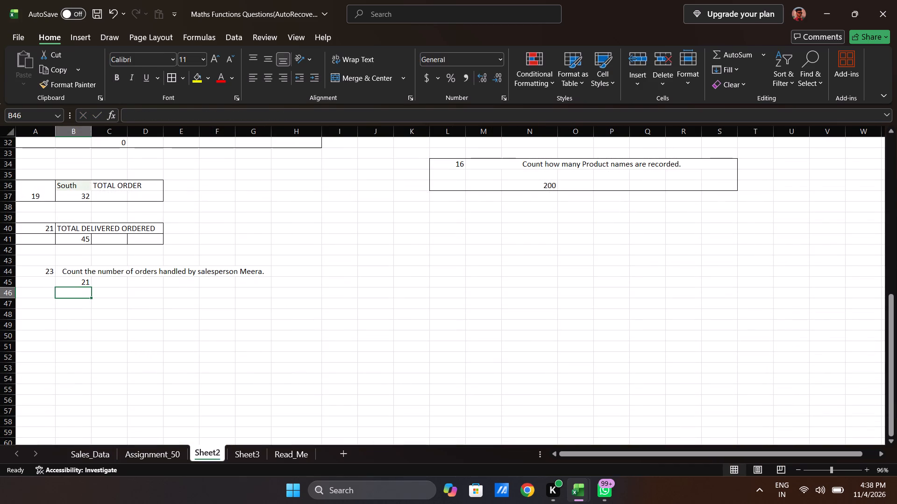
Apply all borders to the salesperson Meera block, cells A44:G45 on Sheet2.
drag(35, 270, 190, 282)
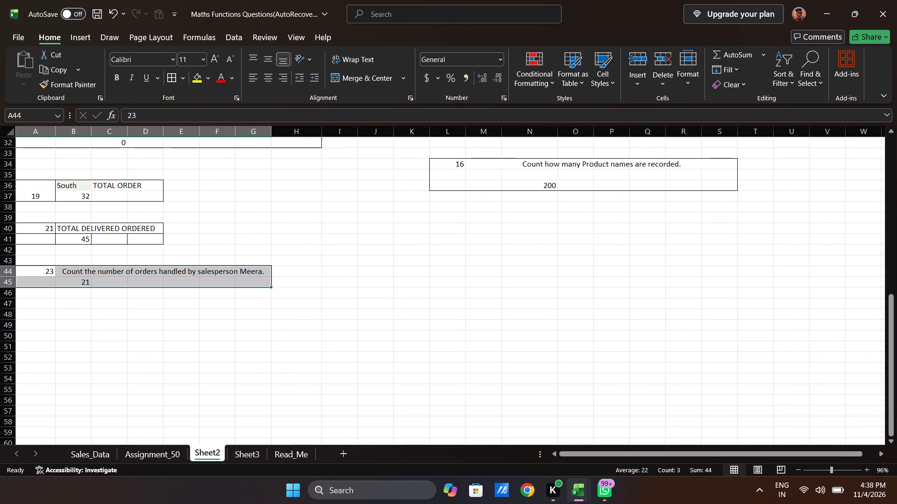
text(HBA)
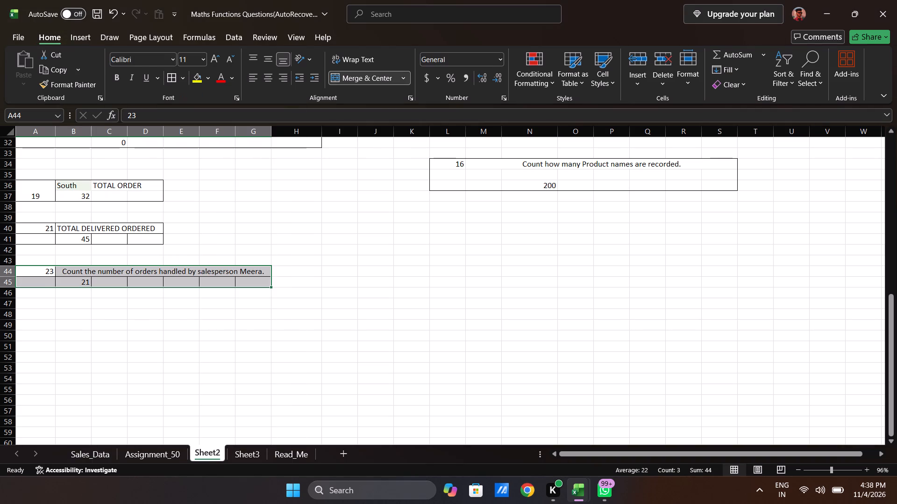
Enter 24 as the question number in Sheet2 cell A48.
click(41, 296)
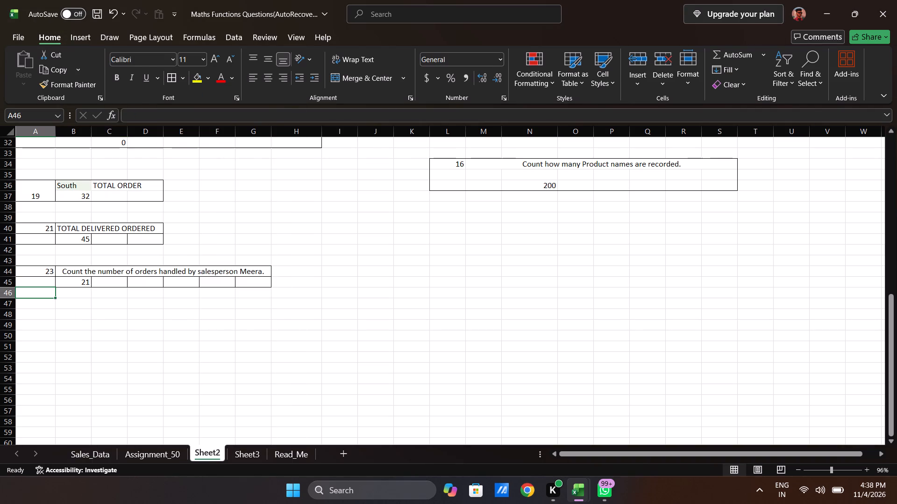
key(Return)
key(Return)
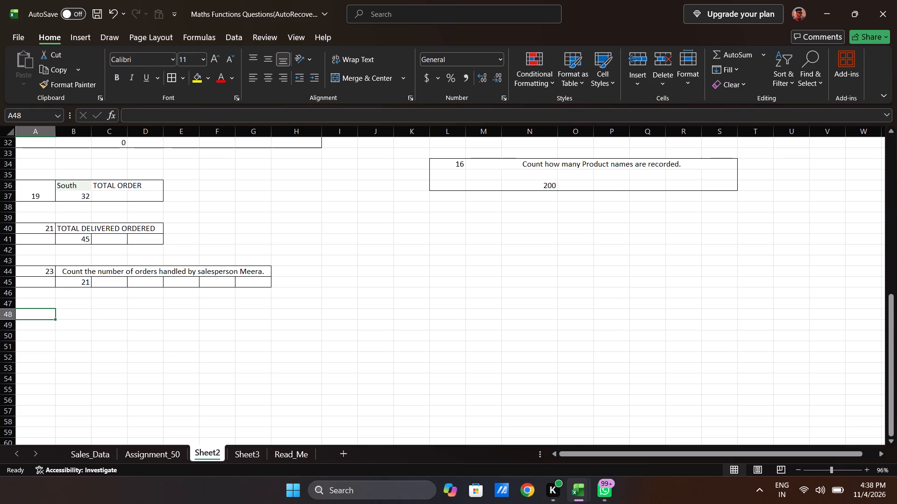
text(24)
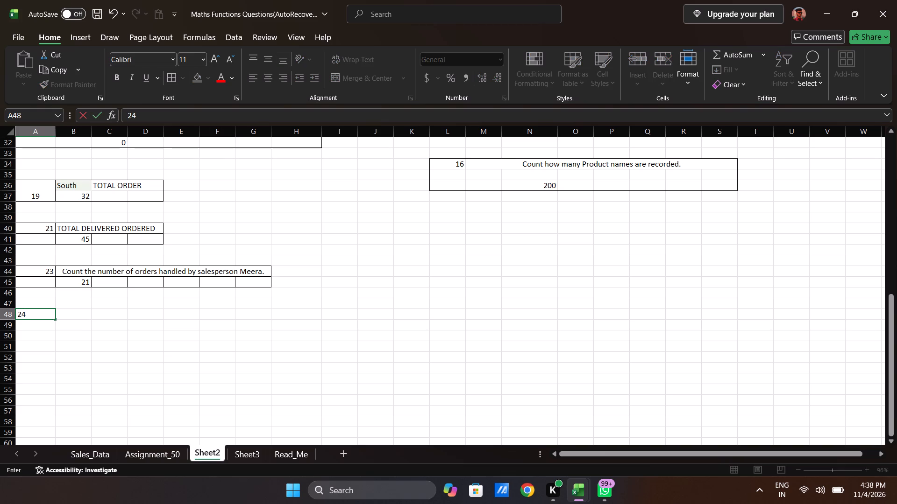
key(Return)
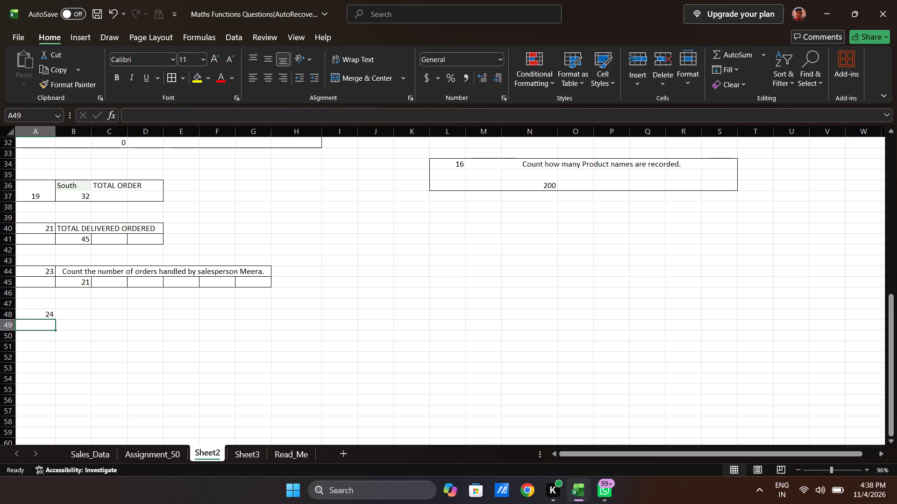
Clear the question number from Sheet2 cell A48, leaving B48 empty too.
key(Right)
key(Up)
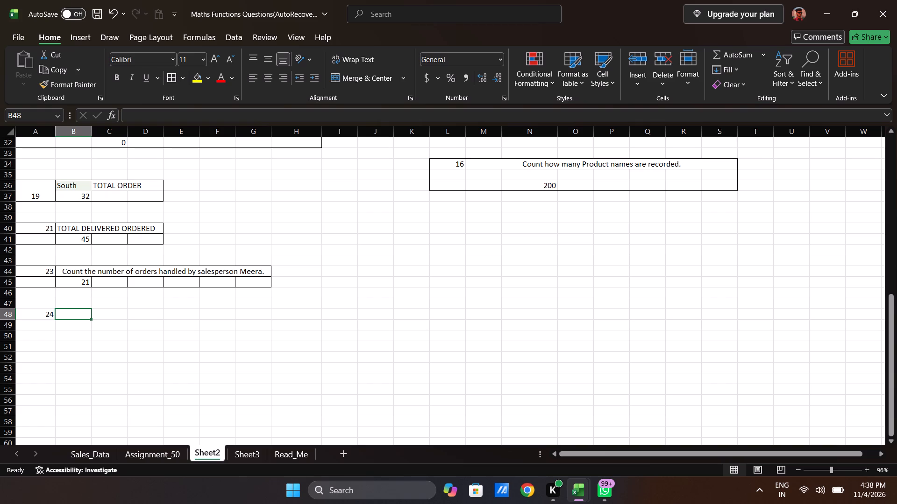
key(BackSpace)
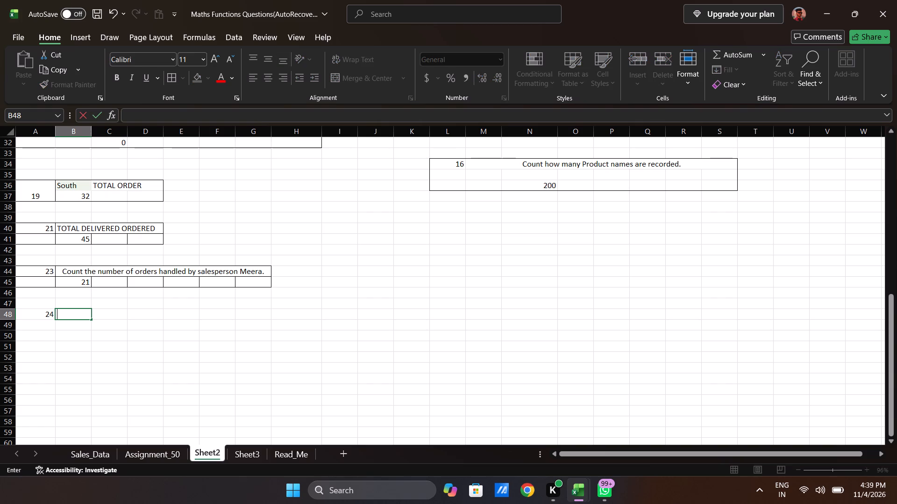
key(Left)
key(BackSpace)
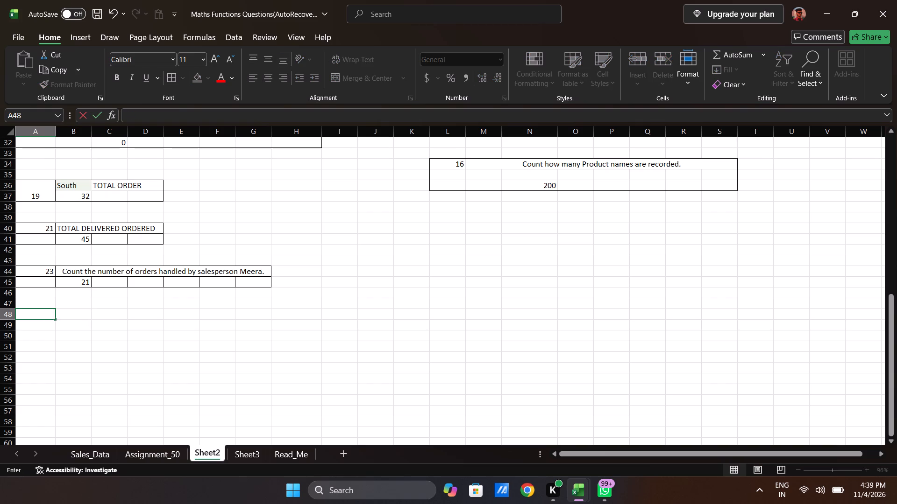
Merge and center cells A48:G48 on Sheet2.
key(shift+Right)
key(shift+Right)
key(shift+Right)
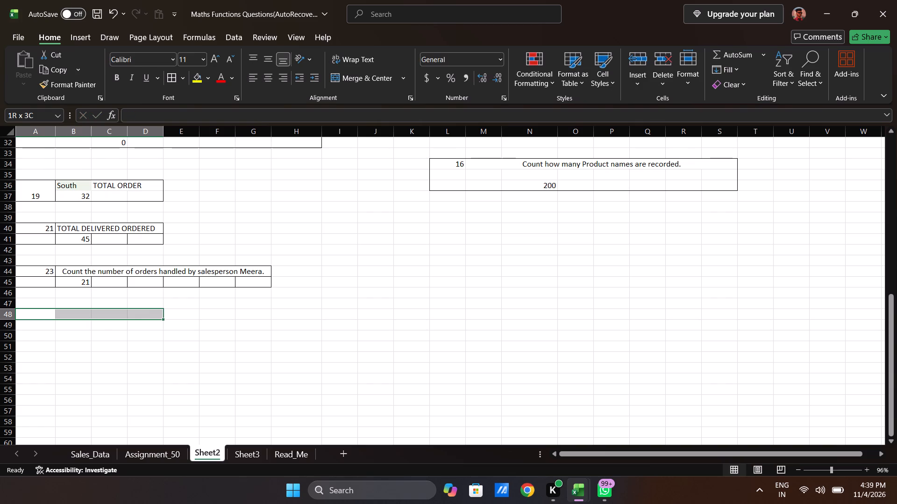
key(shift+Right)
key(shift+Right)
key(shift+Right)
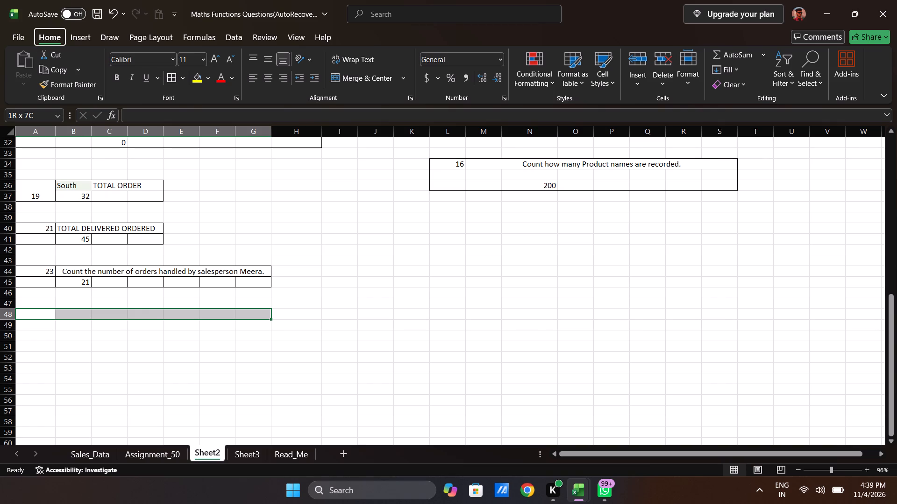
text(HMM)
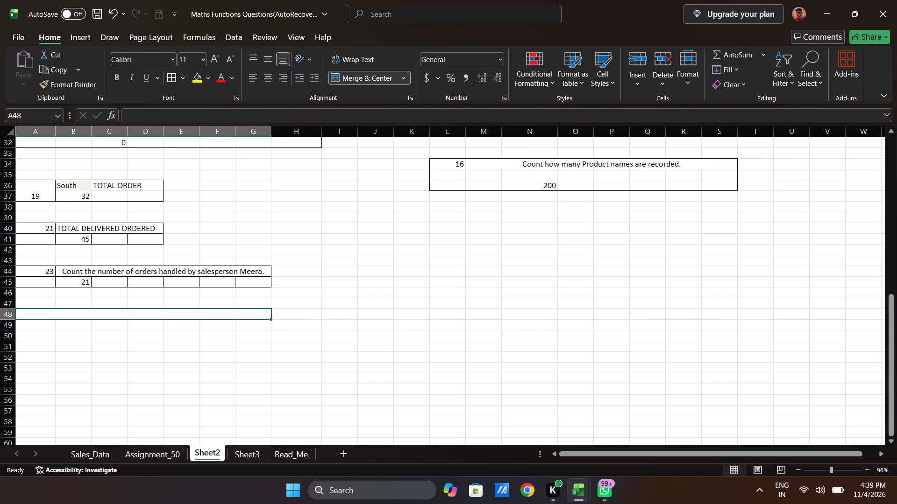
Copy the question "Count orders where Units sold are greater than 10." from Assignment_50 cell C24 into Sheet2 cell A48.
click(130, 451)
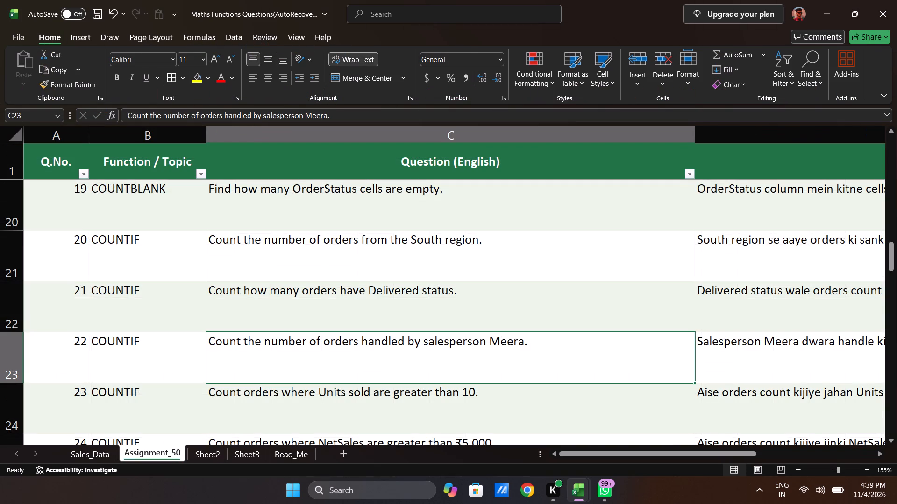
click(304, 394)
key(ctrl+c)
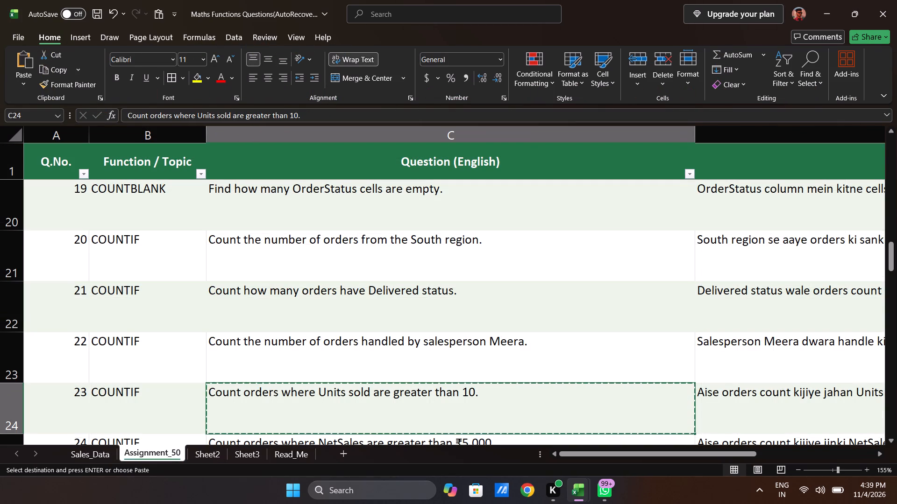
click(200, 454)
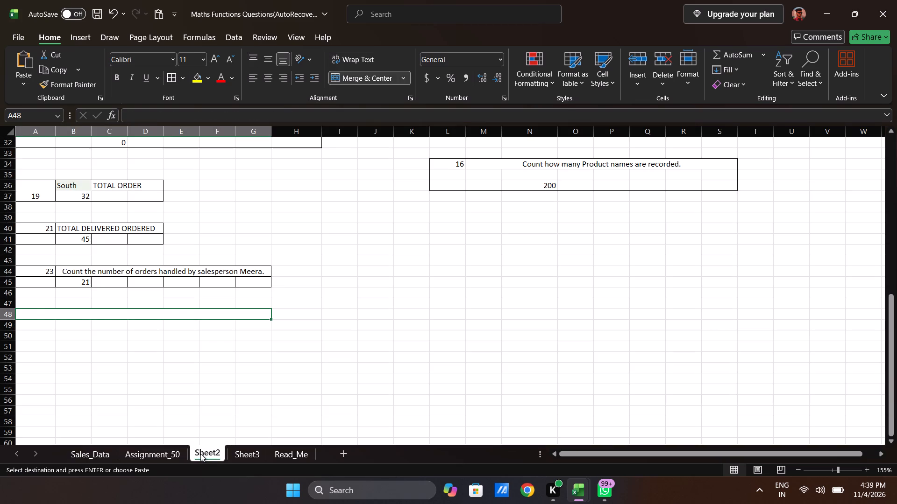
key(ctrl+v)
key(Return)
key(Return)
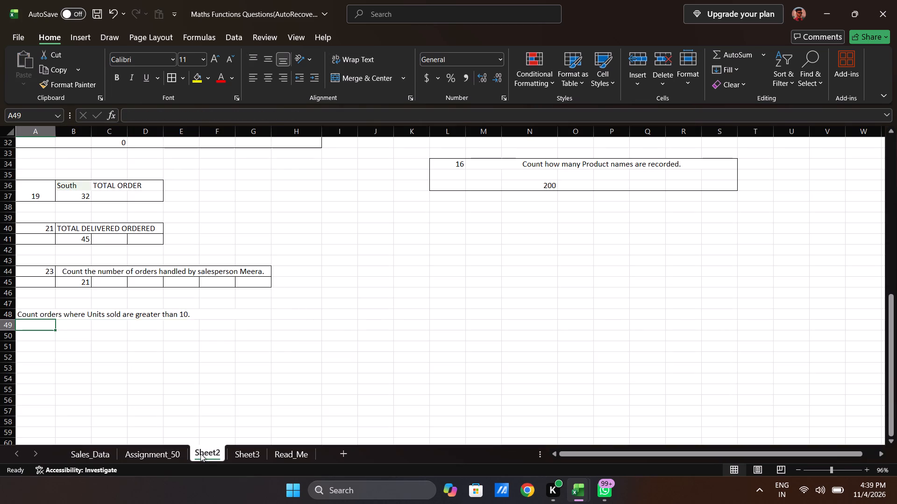
Start a COUNTIF formula in Sheet2 cell A49 with the Units data Sales_Data!G2:G201 as its range.
key(equal)
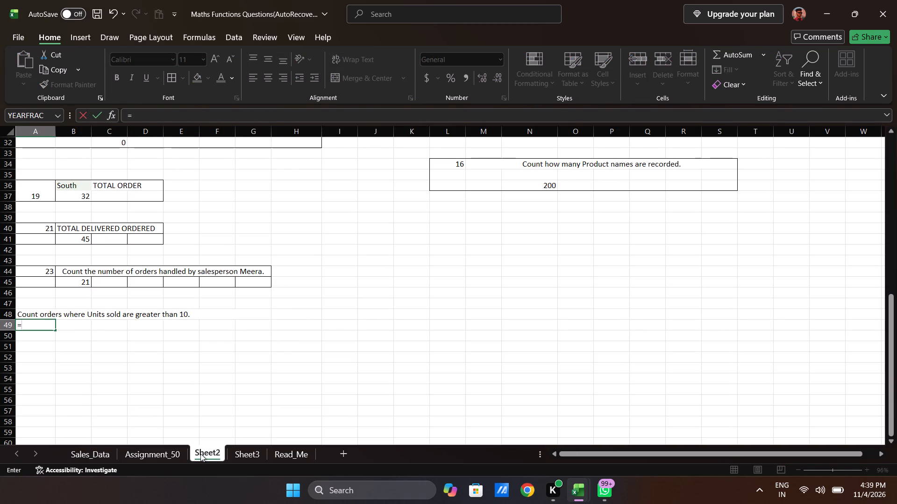
key(o)
key(BackSpace)
text(XOUNT)
key(BackSpace)
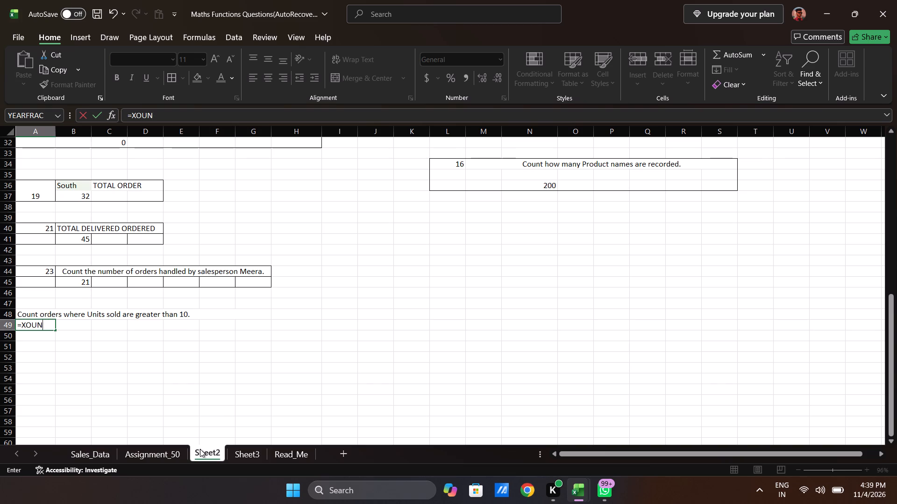
key(BackSpace)
key(BackSpace)
key(BackSpace)
key(BackSpace)
text(COUBT)
key(BackSpace)
key(BackSpace)
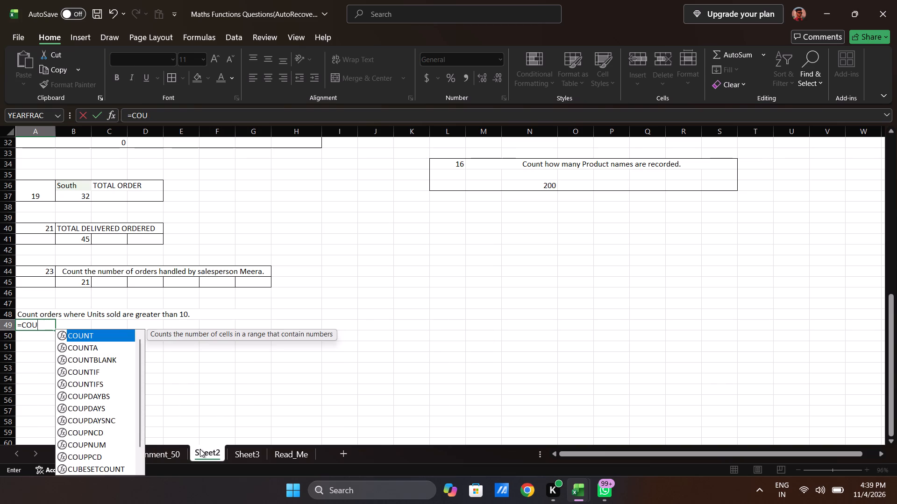
key(Down)
key(Down)
key(Down)
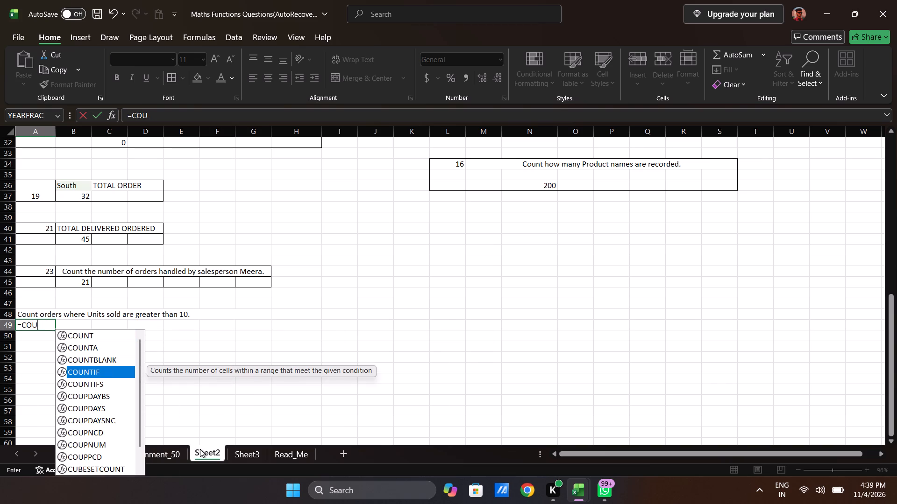
key(Tab)
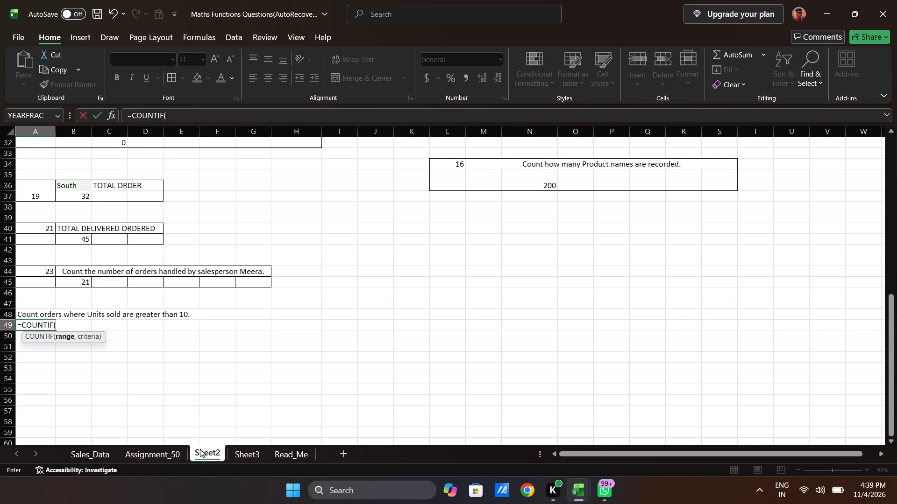
click(93, 455)
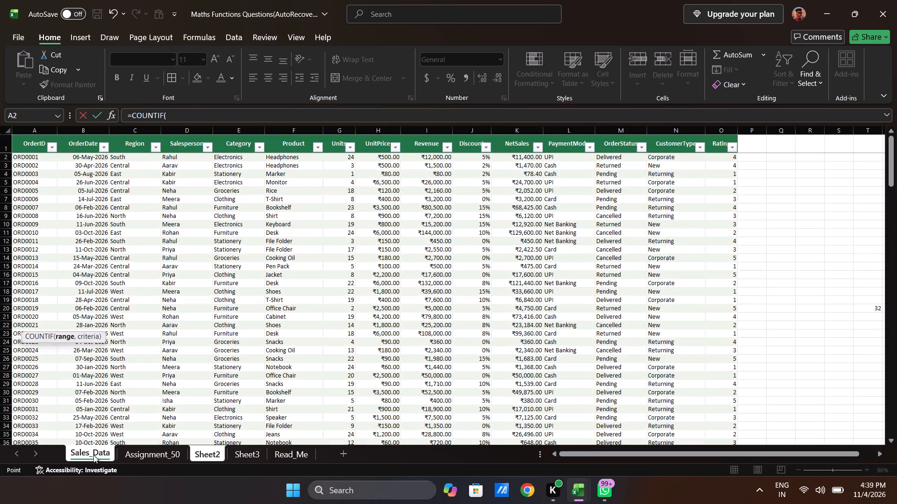
scroll(279, 169, up, 2)
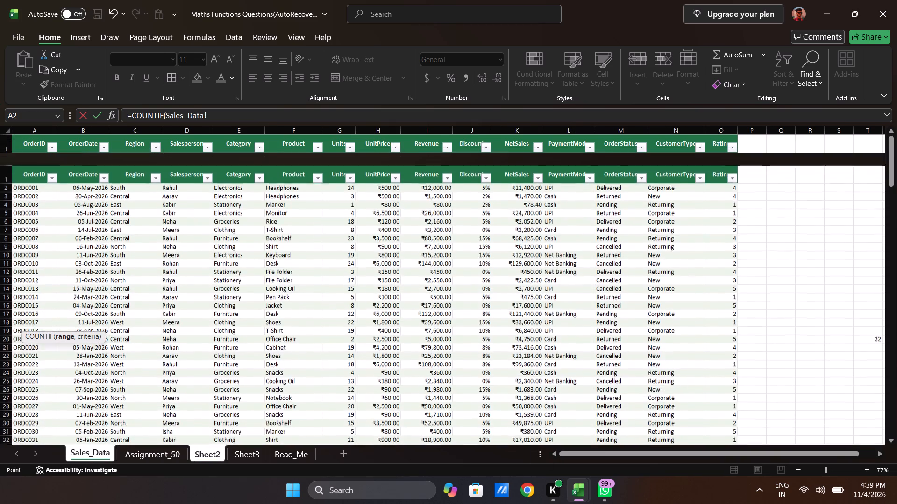
scroll(203, 168, up, 1)
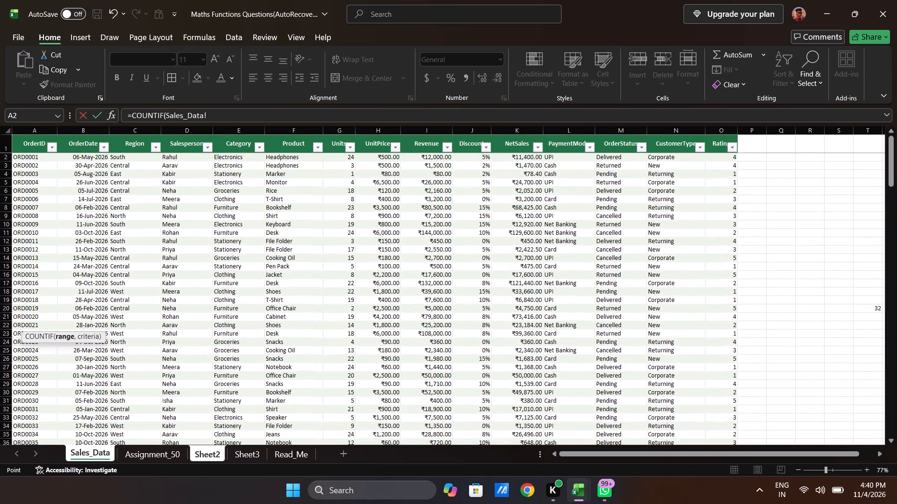
click(346, 159)
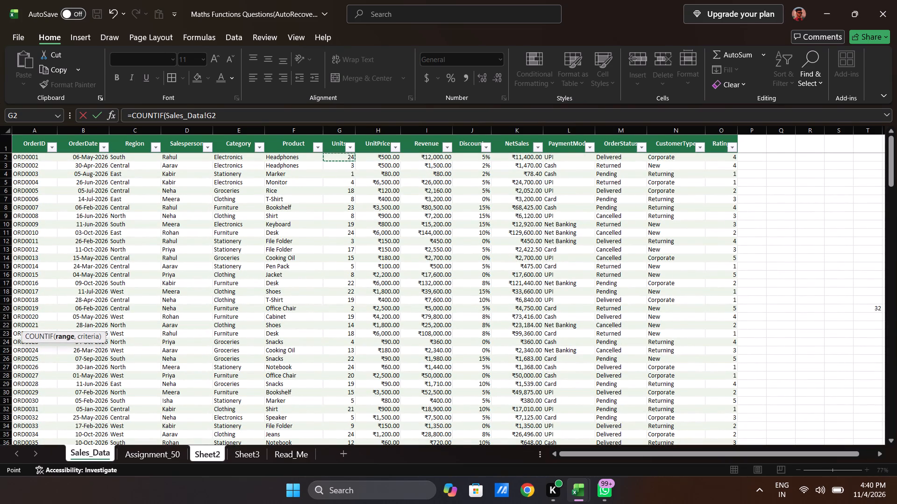
key(ctrl+shift+Down)
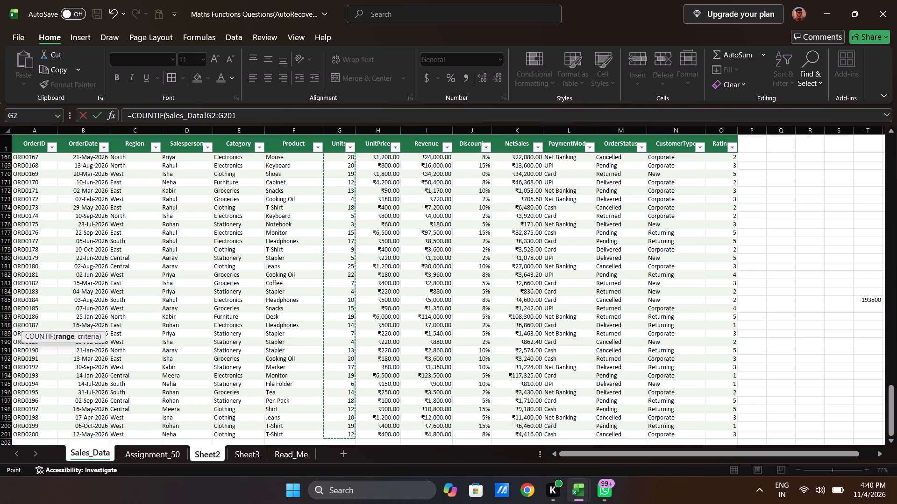
Try to complete the A49 COUNTIF formula with the unquoted criteria >10.
key(comma)
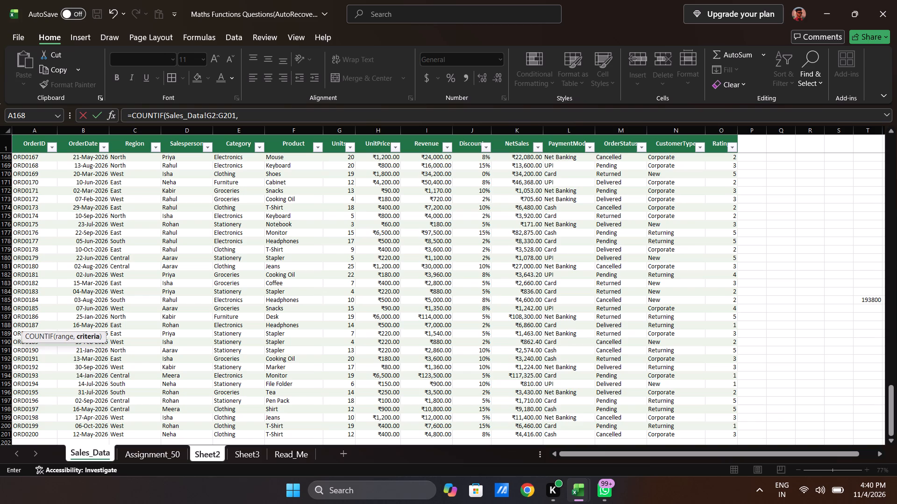
key(shift+greater)
text(10)
key(shift+parenright)
key(Return)
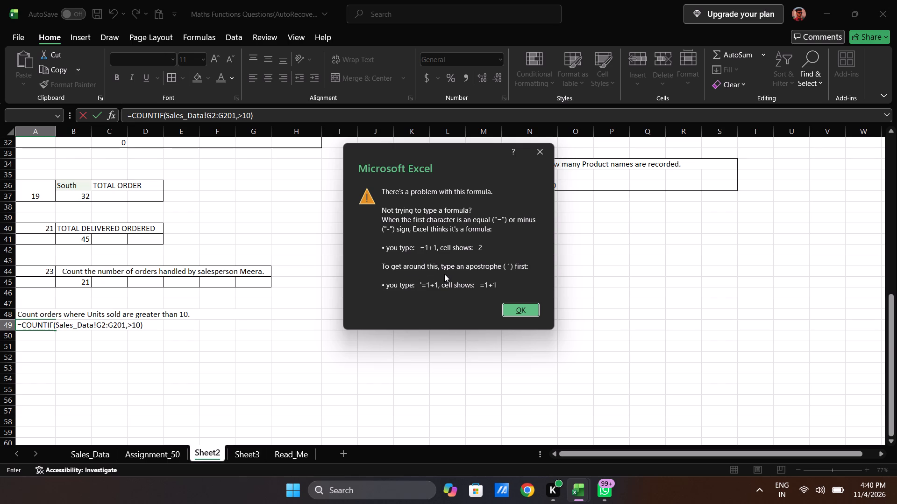
click(518, 307)
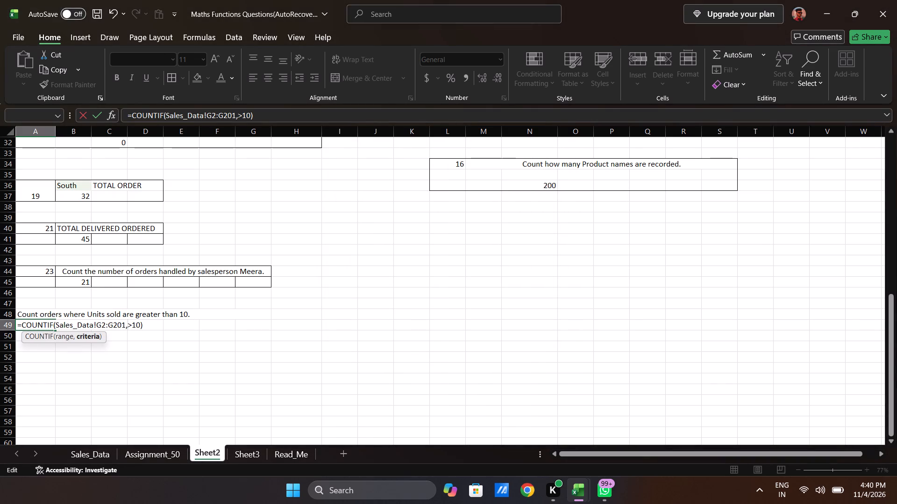
Enclose the criteria in quotation marks so A49 holds =COUNTIF(Sales_Data!G2:G201,">10").
key(shift+quotedbl)
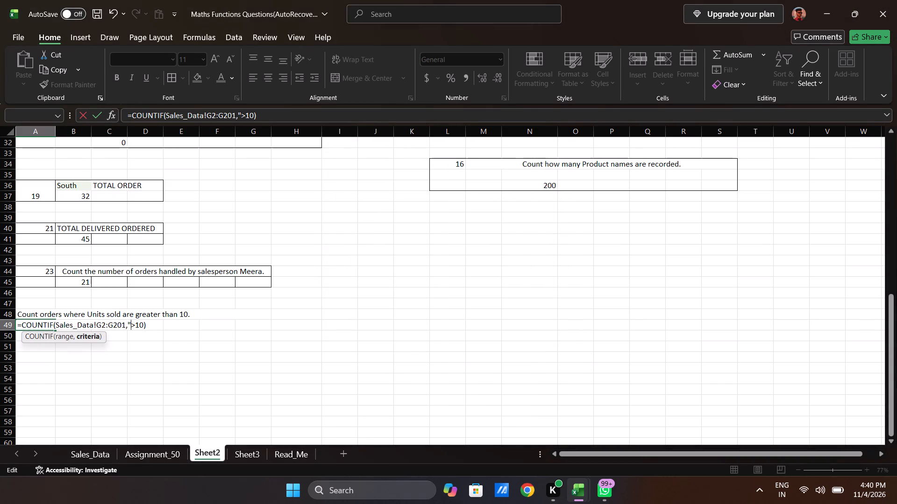
key(Right)
key(Right)
key(Right)
key(shift+quotedbl)
key(Return)
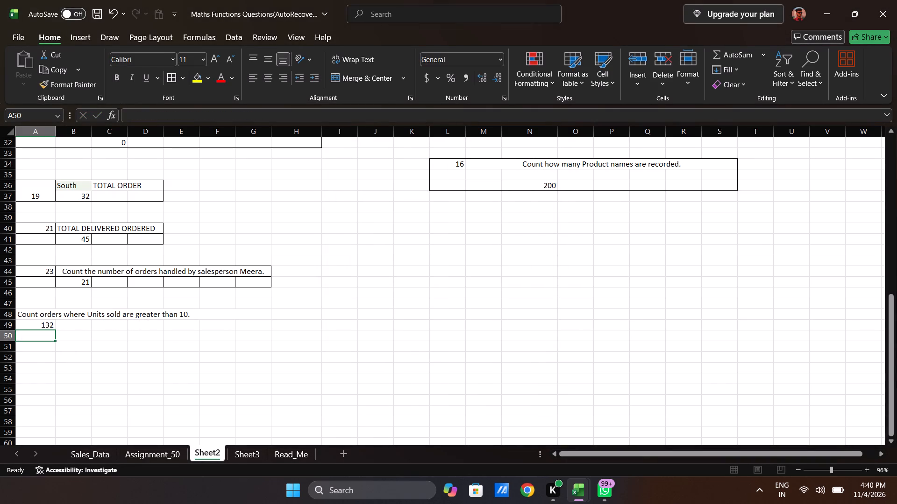
Filter the Units column on Sales_Data to values greater than 10 and look through the filtered orders.
scroll(88, 319, up, 2)
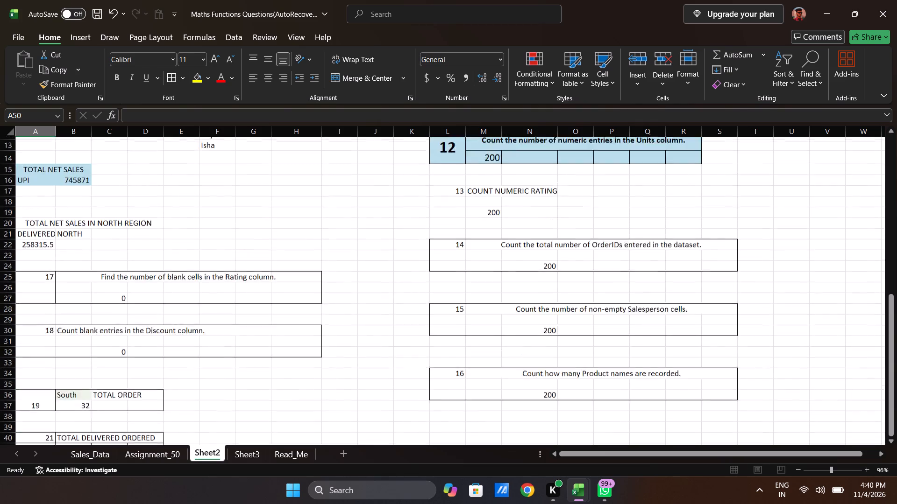
scroll(88, 319, up, 4)
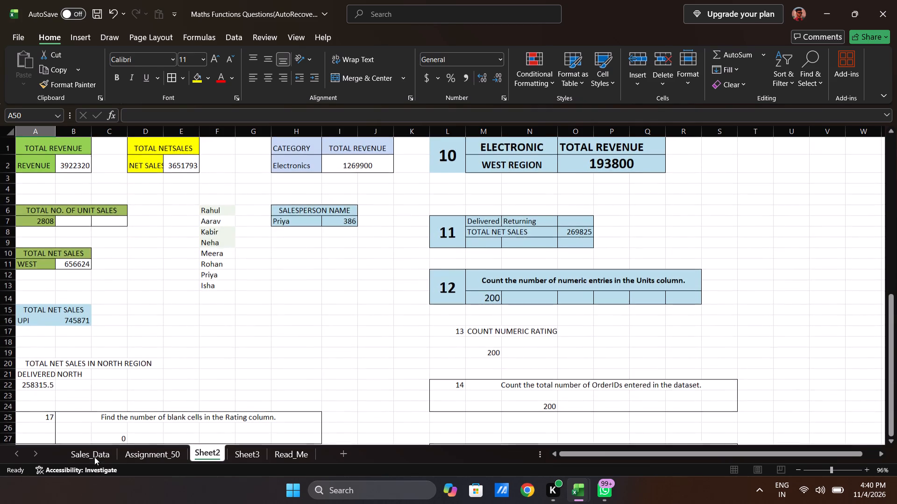
click(94, 456)
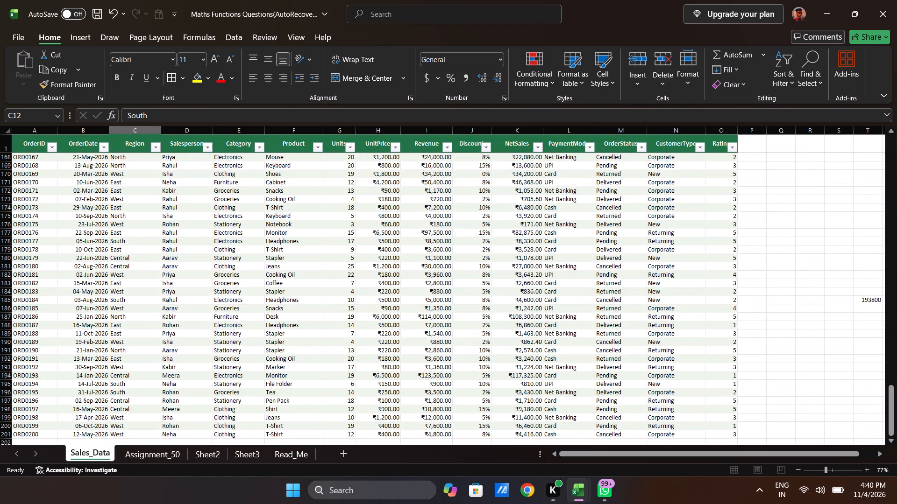
click(354, 148)
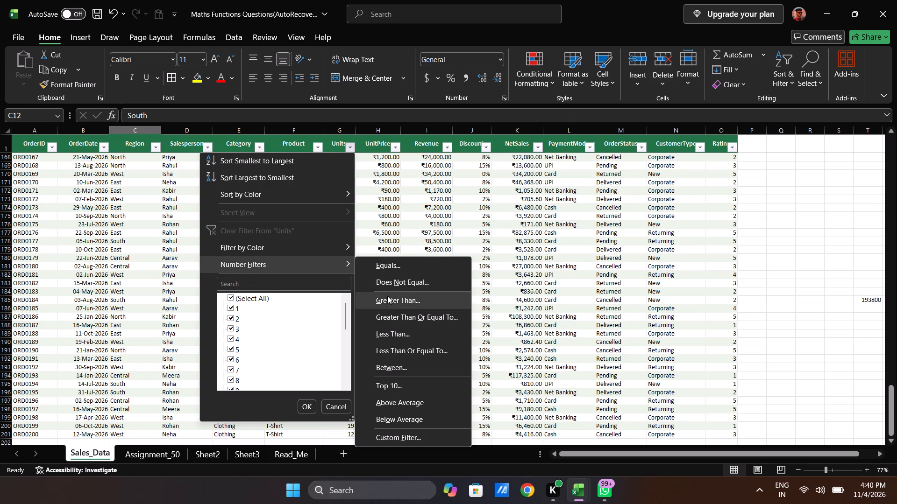
click(389, 298)
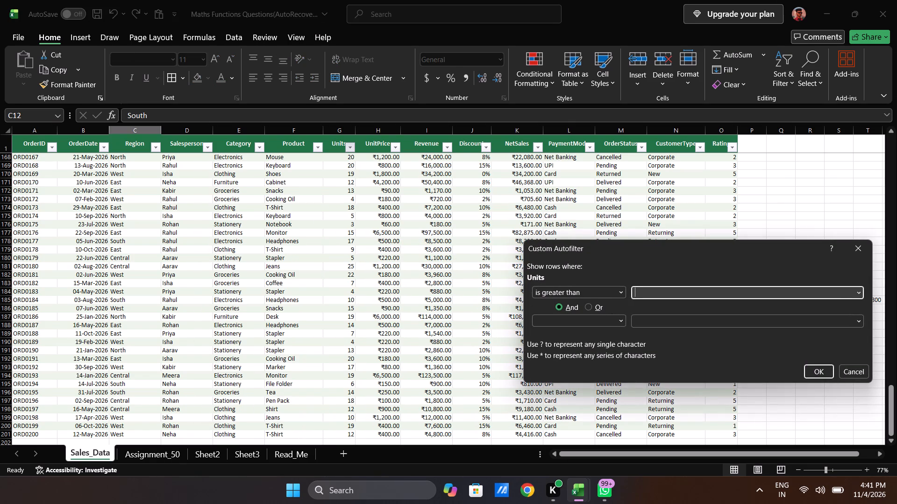
text(10)
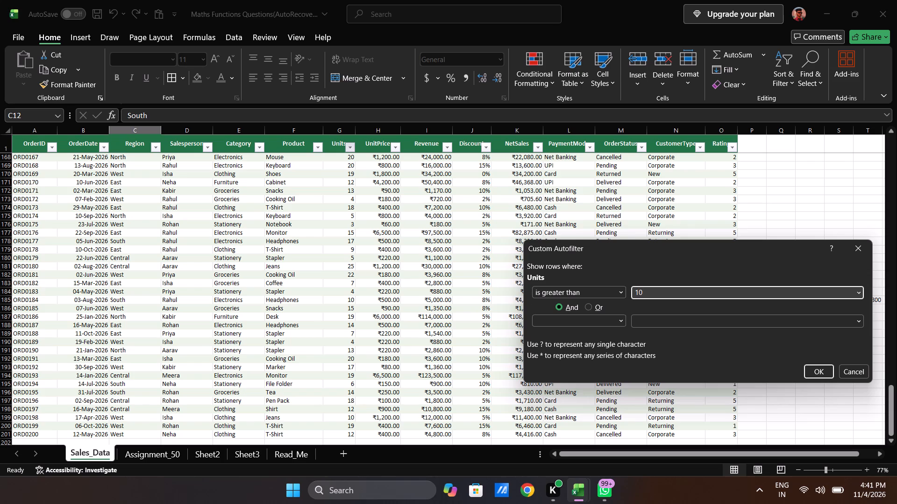
key(Return)
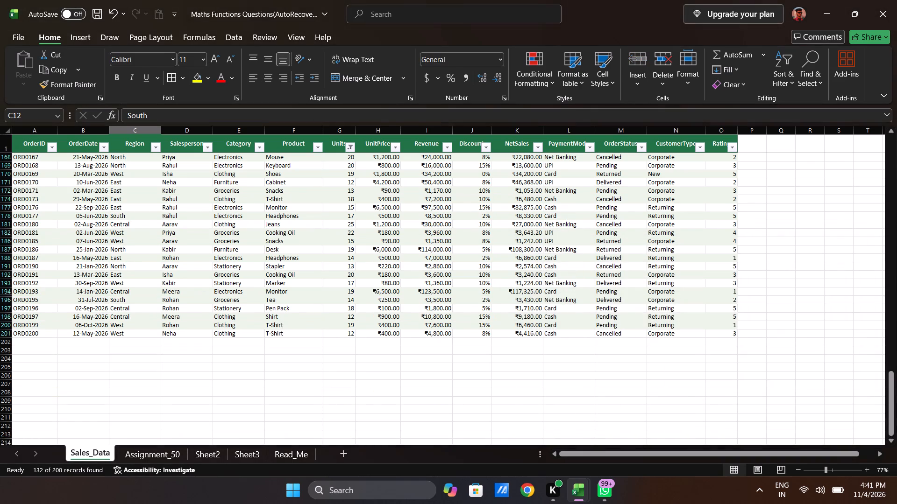
scroll(279, 249, up, 1)
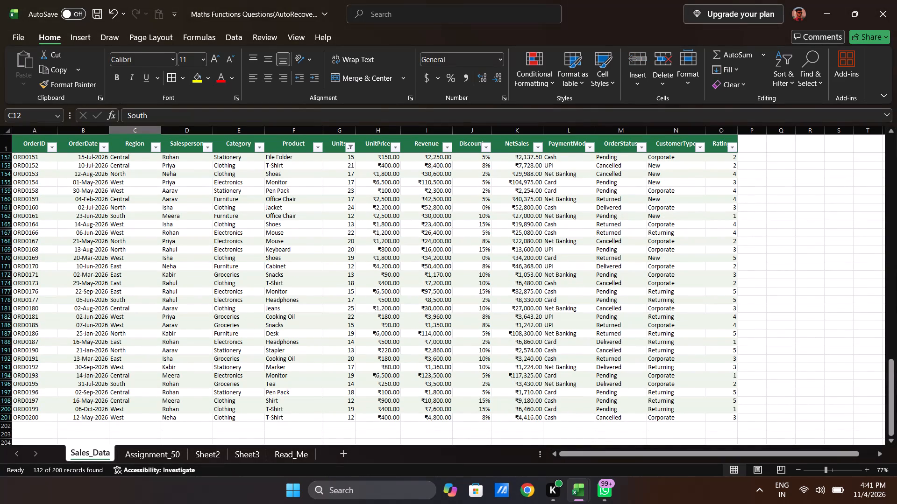
scroll(279, 249, up, 7)
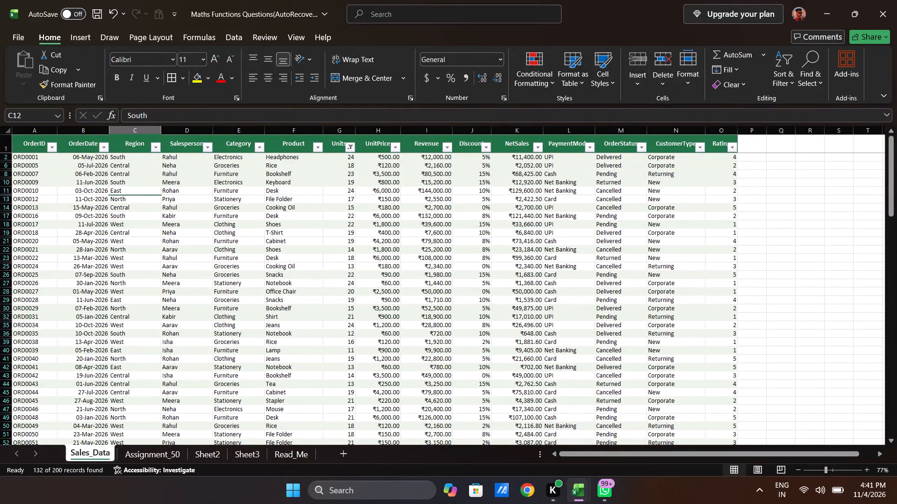
scroll(342, 185, down, 1)
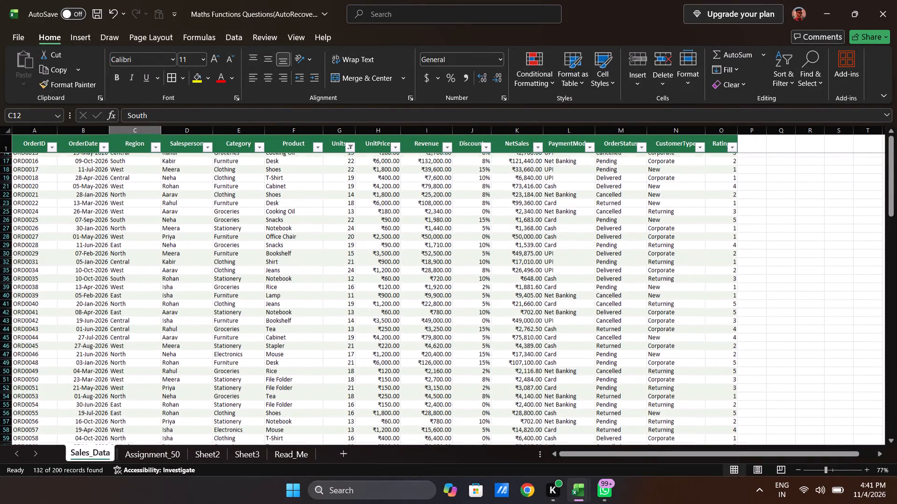
Examine the Units values in the filtered Sales_Data orders down to the last record.
scroll(342, 185, down, 4)
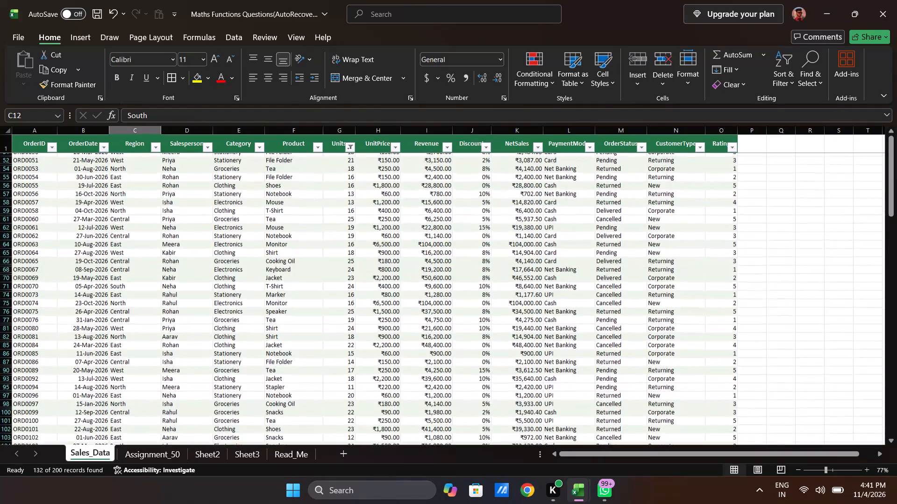
scroll(342, 185, down, 4)
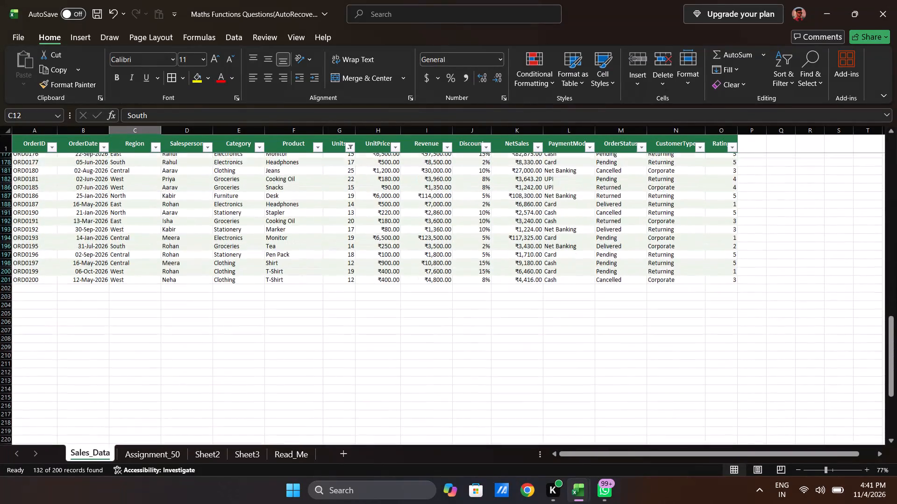
scroll(342, 185, down, 1)
scroll(342, 185, up, 5)
scroll(342, 185, down, 1)
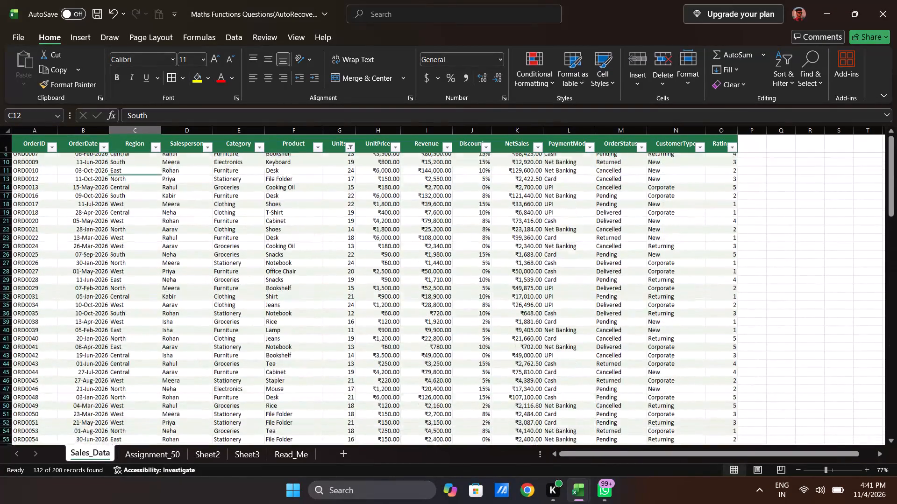
scroll(342, 185, down, 4)
scroll(342, 185, up, 1)
scroll(342, 185, down, 1)
scroll(342, 185, up, 1)
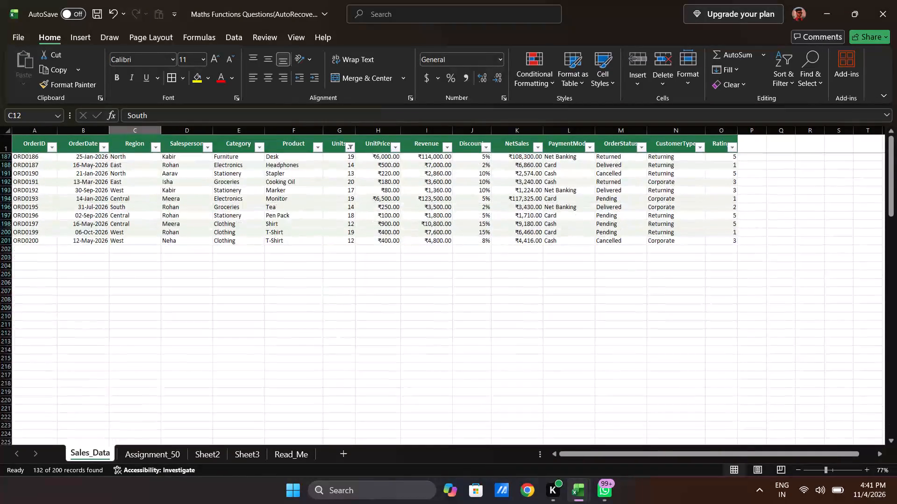
scroll(342, 185, up, 2)
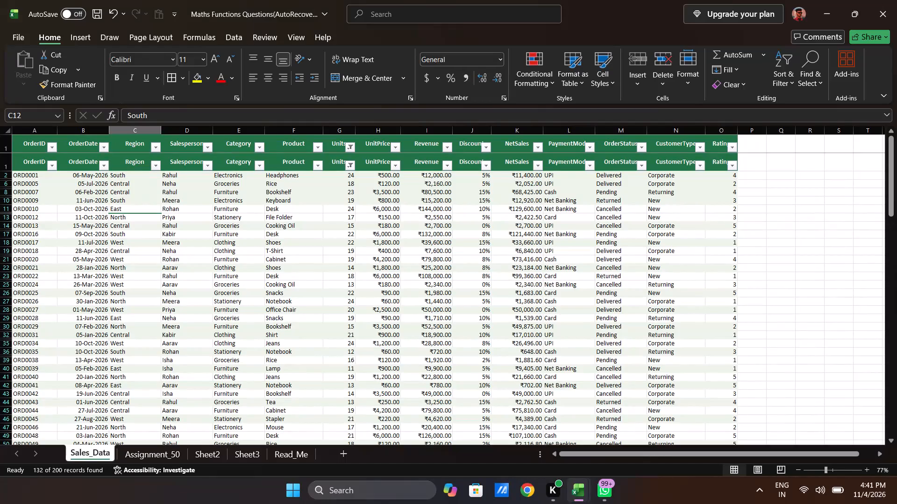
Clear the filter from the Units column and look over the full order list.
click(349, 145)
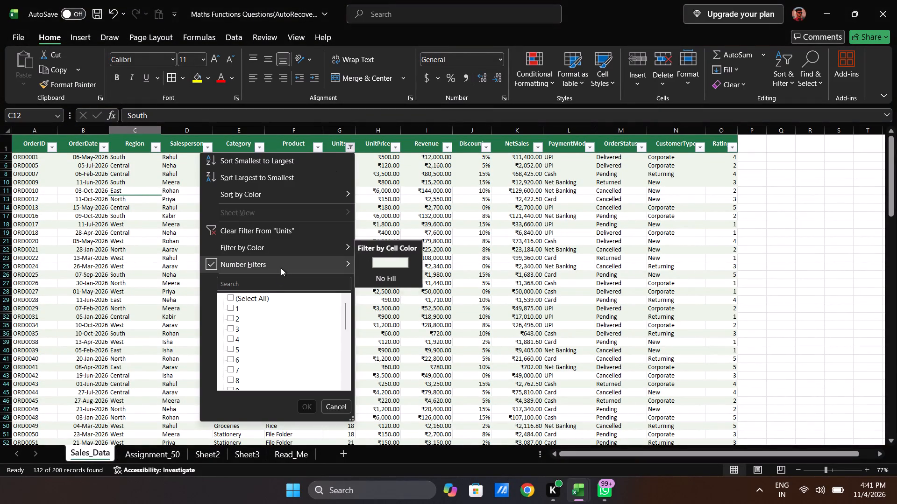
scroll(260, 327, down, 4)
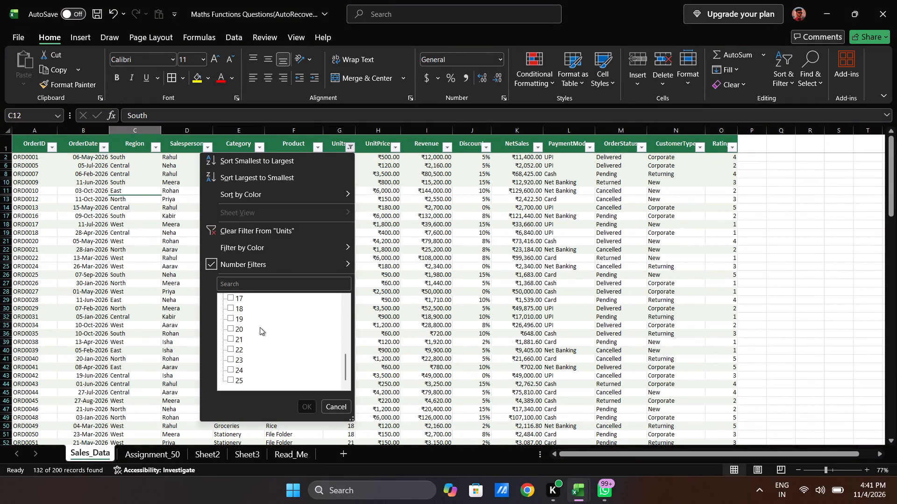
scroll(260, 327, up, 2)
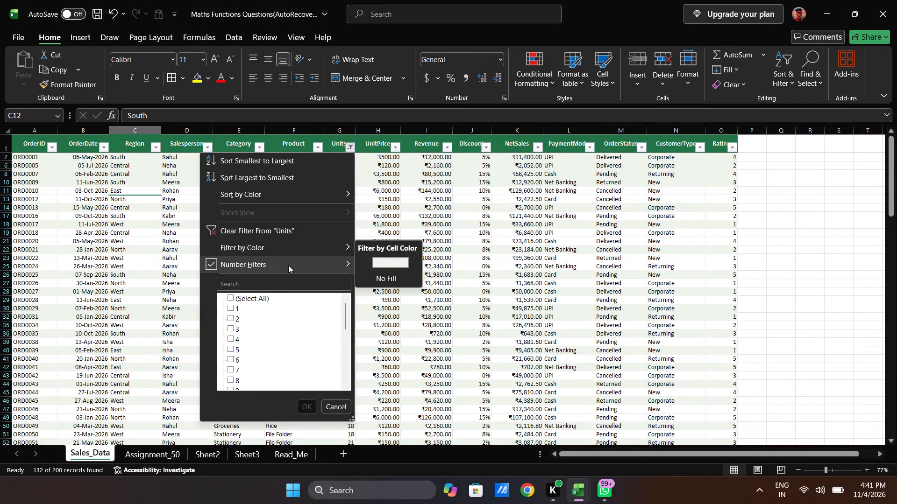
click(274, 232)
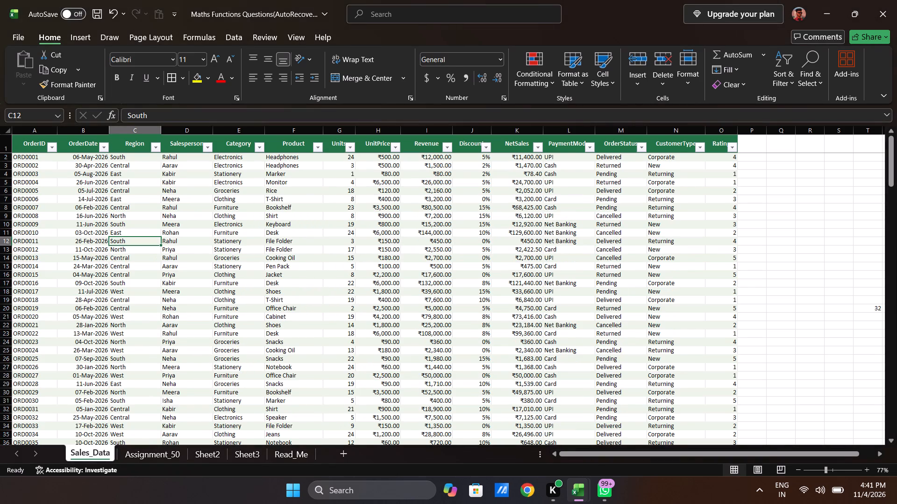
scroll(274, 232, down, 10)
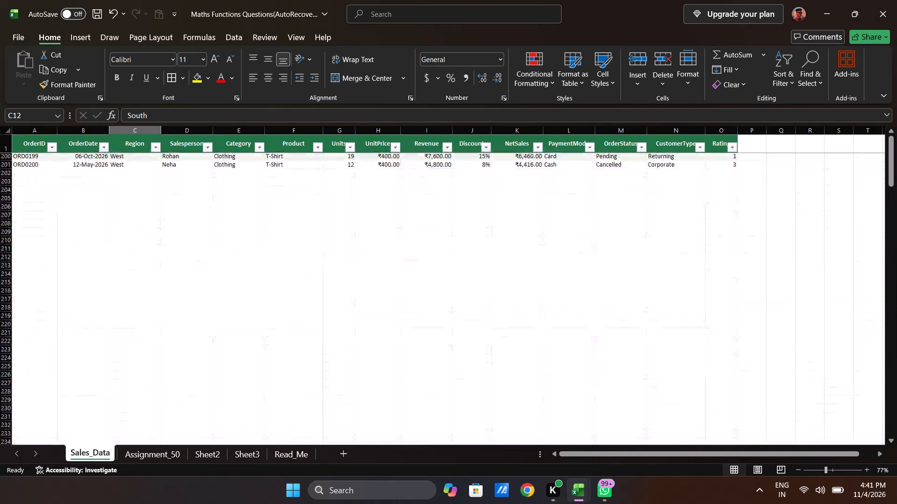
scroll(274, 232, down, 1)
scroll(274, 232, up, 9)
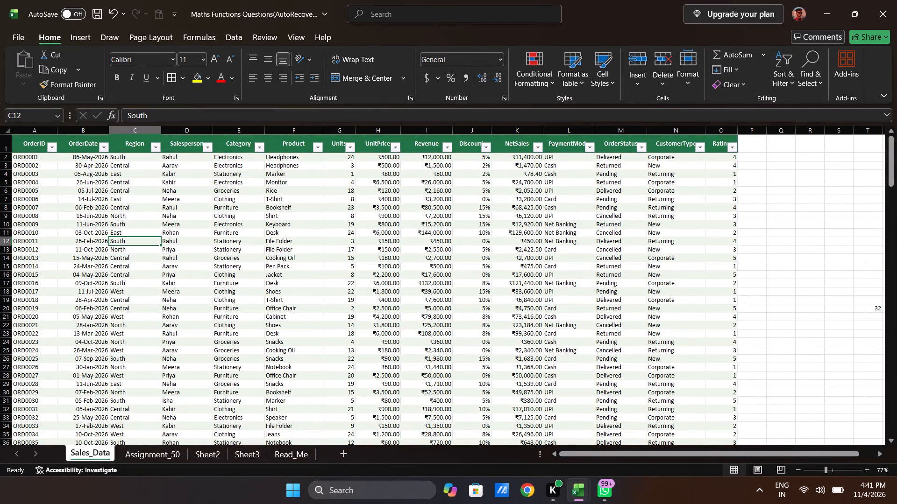
Filter the Units column on Sales_Data with a number filter for values greater than 10.
click(349, 149)
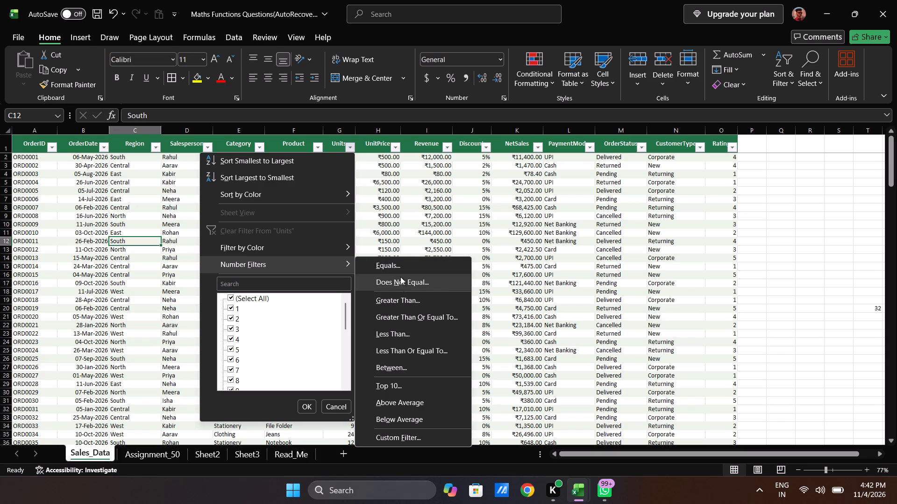
click(406, 301)
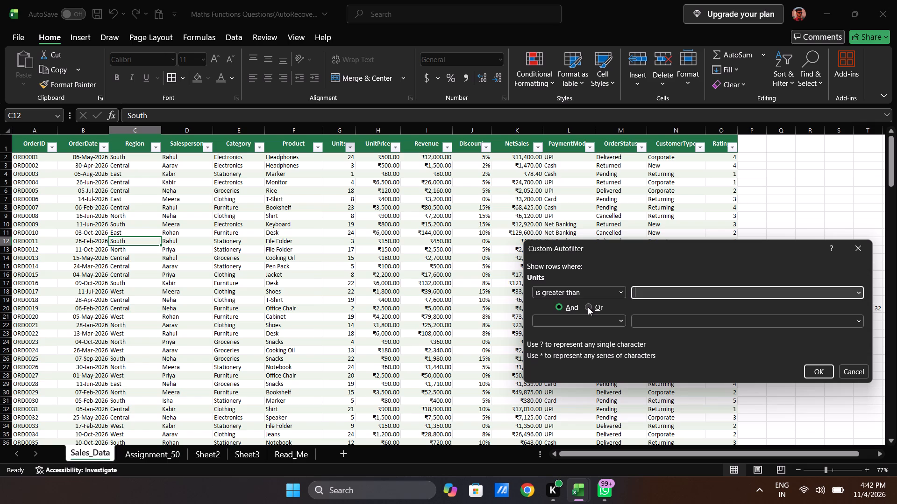
click(655, 295)
click(861, 292)
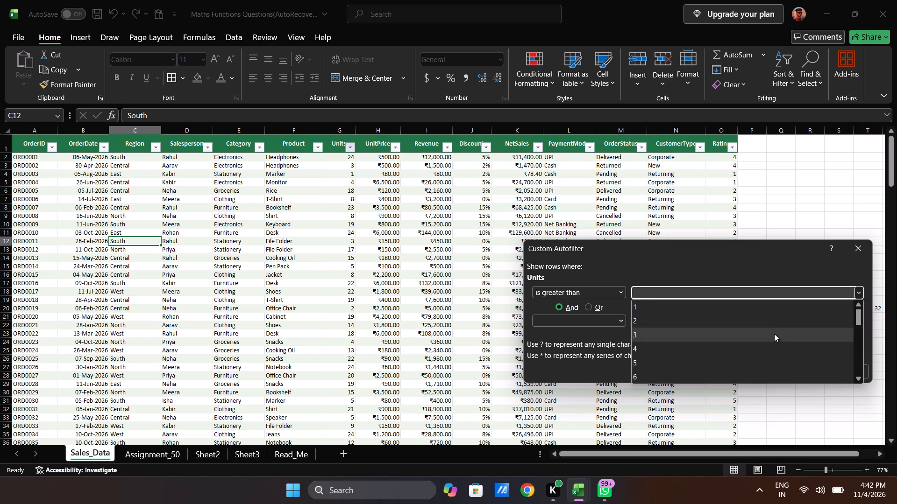
scroll(774, 334, down, 1)
scroll(717, 318, up, 1)
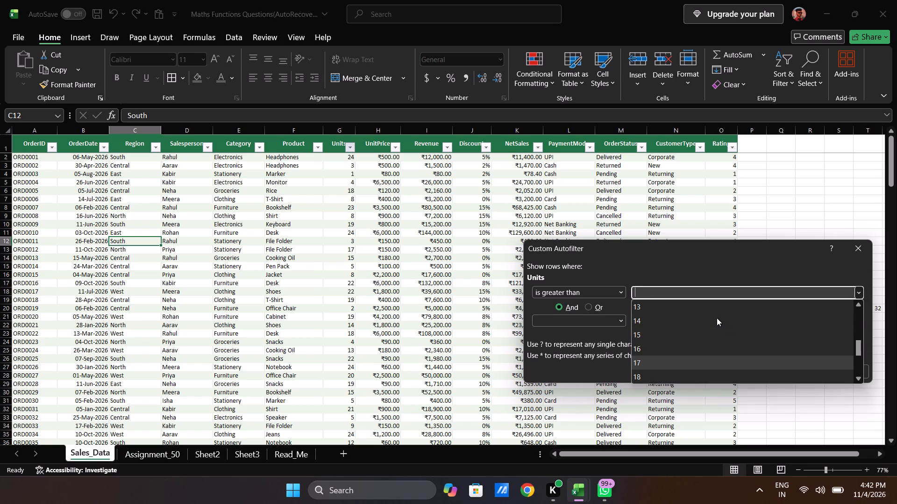
scroll(717, 318, up, 1)
click(685, 308)
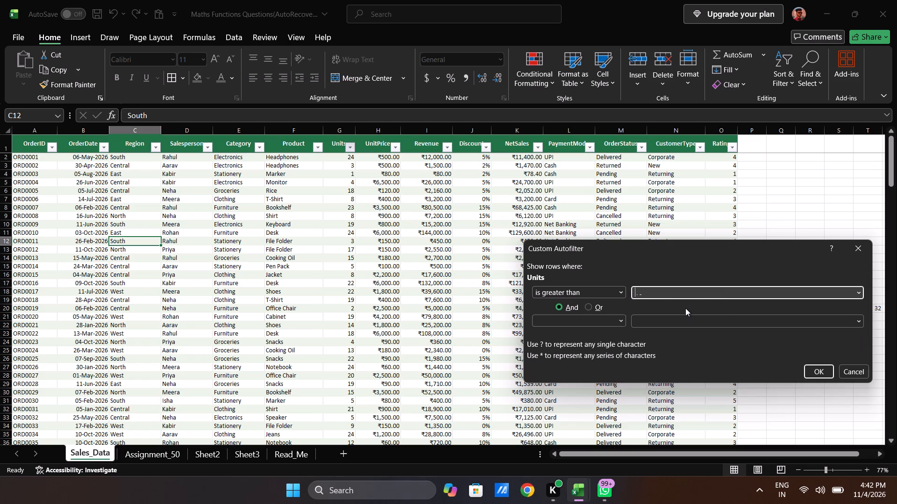
click(820, 369)
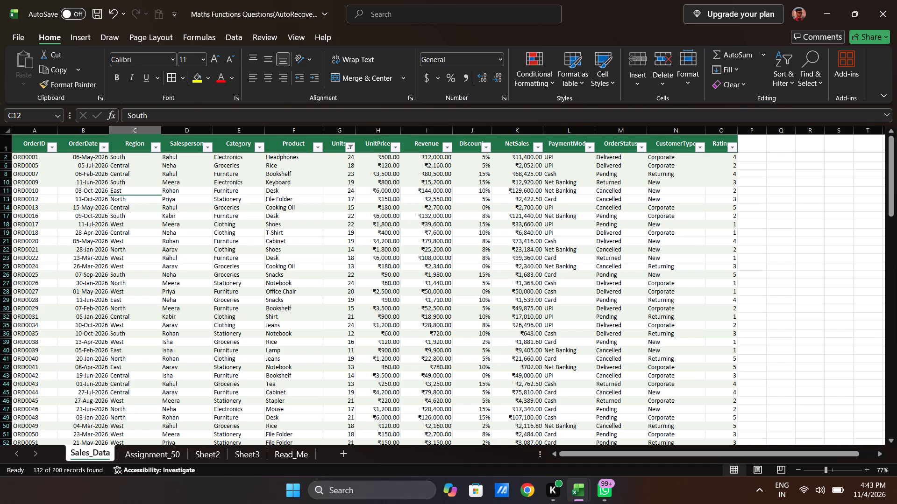
Look through the orders with more than 10 units, checking the Units values.
scroll(160, 178, up, 1)
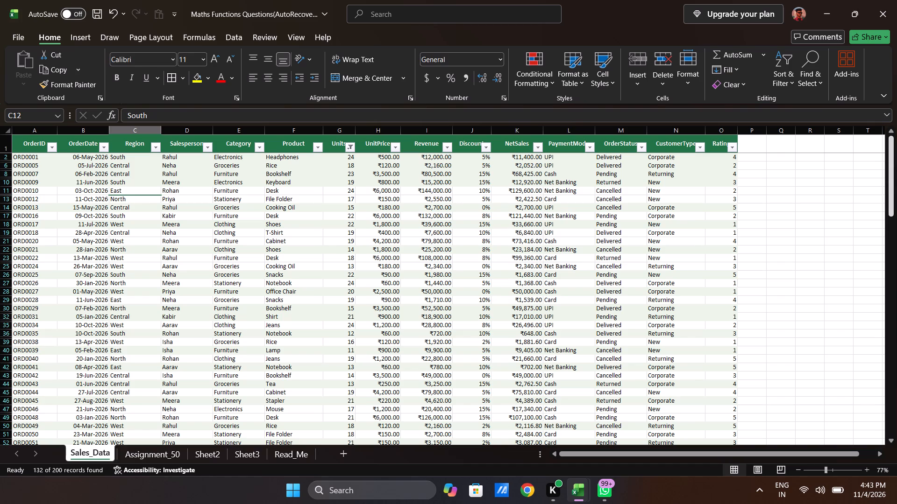
scroll(53, 217, up, 1)
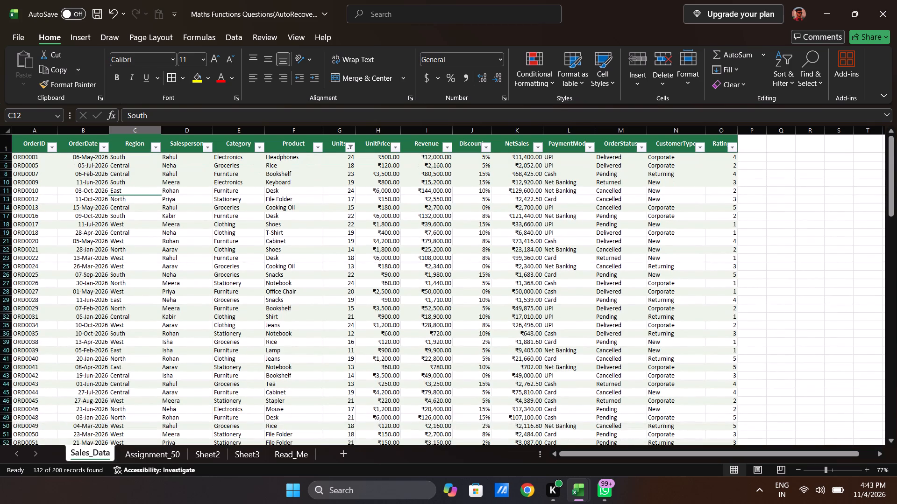
scroll(53, 217, down, 5)
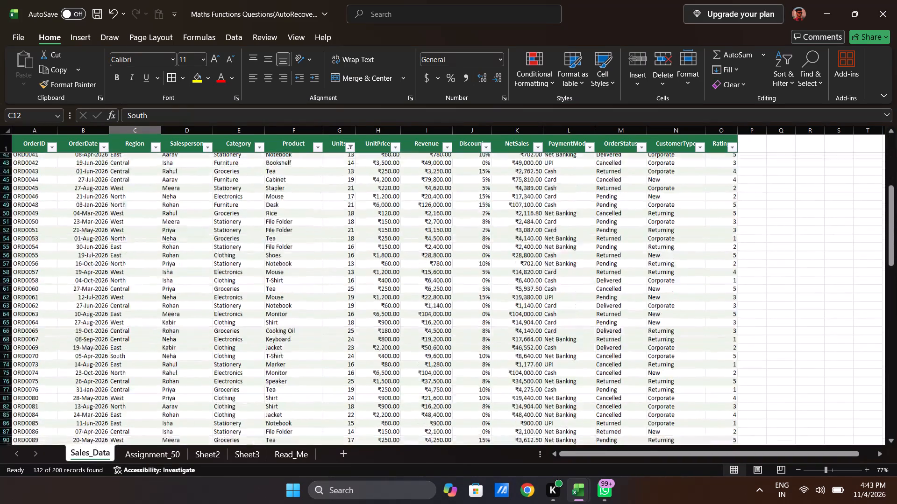
scroll(53, 217, down, 5)
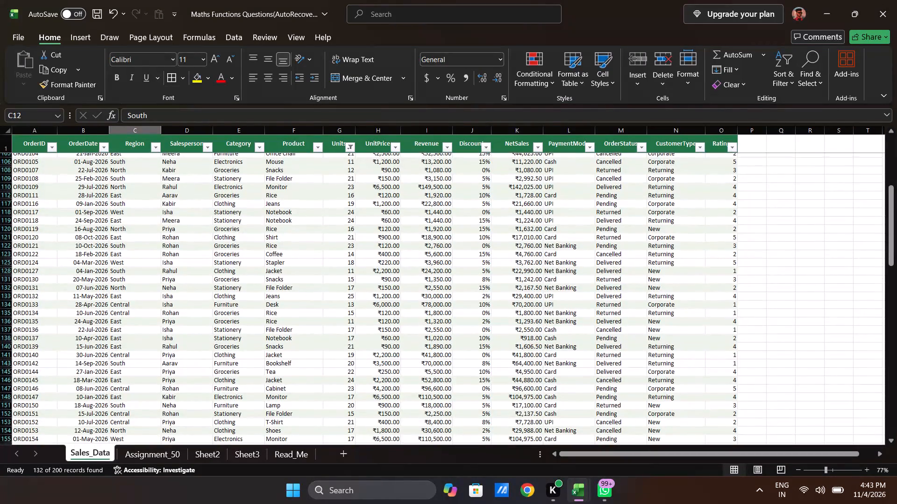
scroll(53, 217, down, 3)
scroll(53, 217, up, 2)
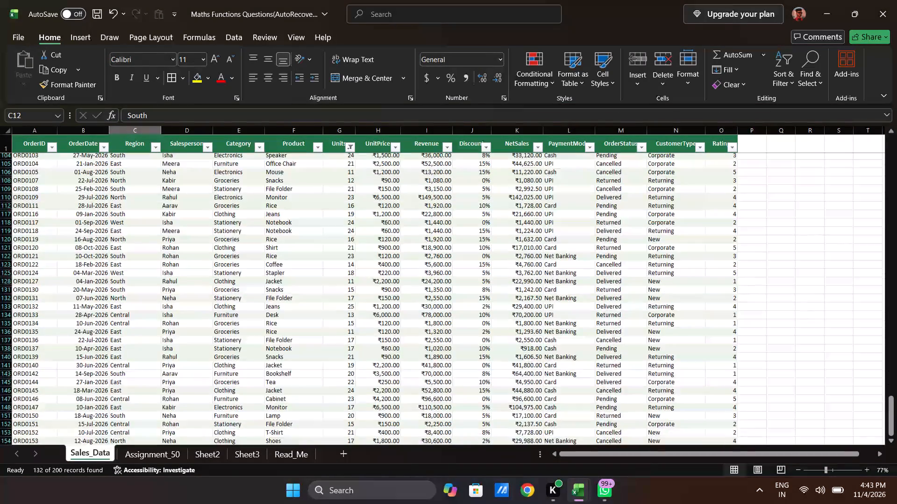
scroll(53, 217, up, 2)
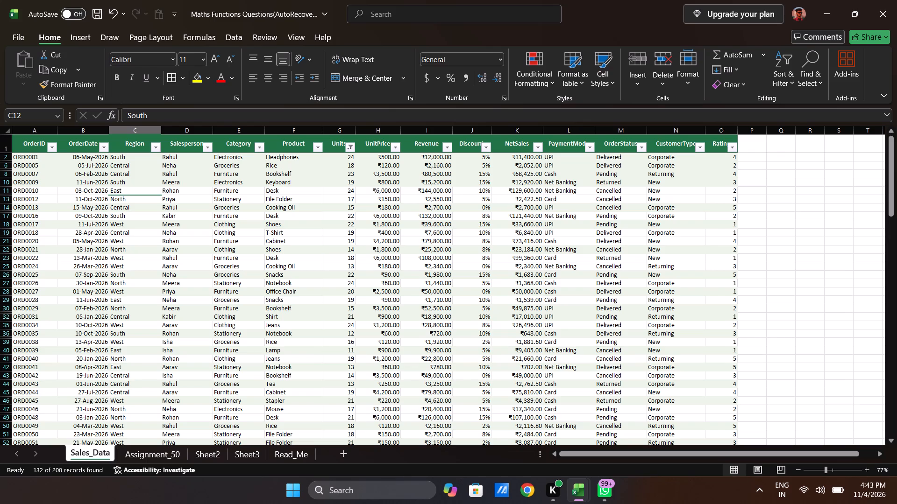
Enter =COUNT(G2:G201) in the empty cell R22 on Sales_Data to count the Units entries.
click(799, 246)
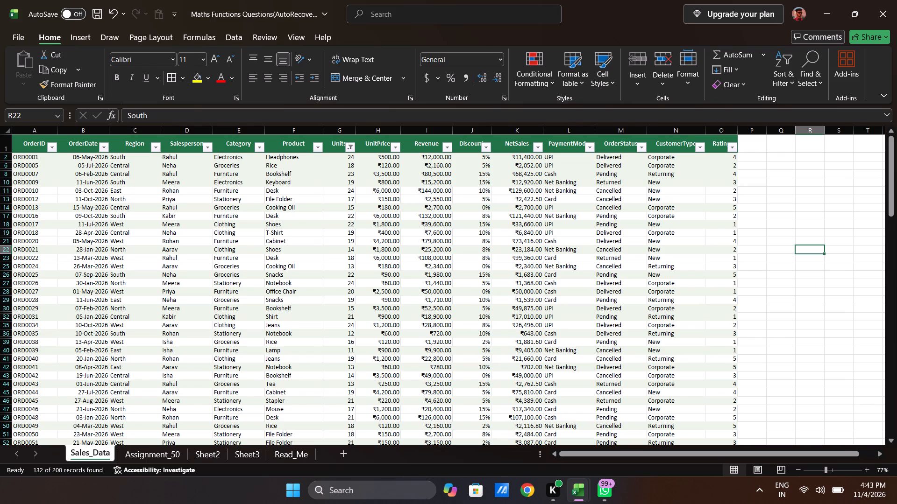
key(equal)
text(COUNT)
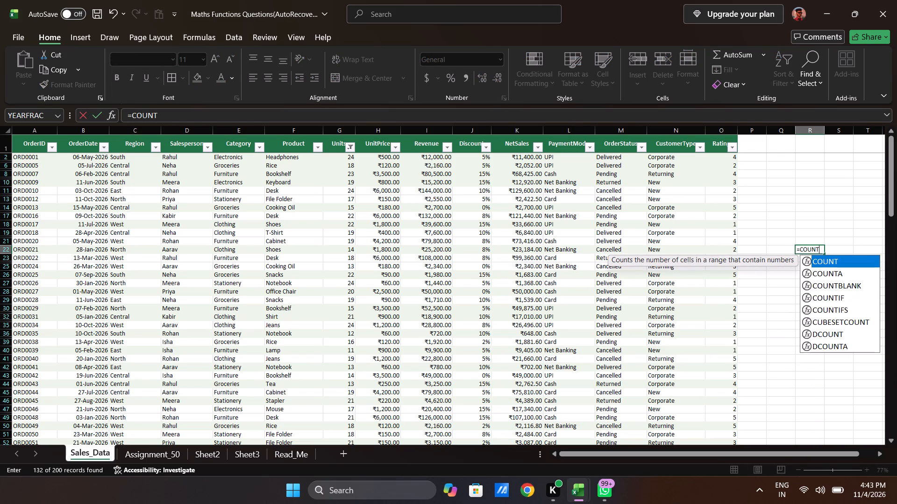
key(Tab)
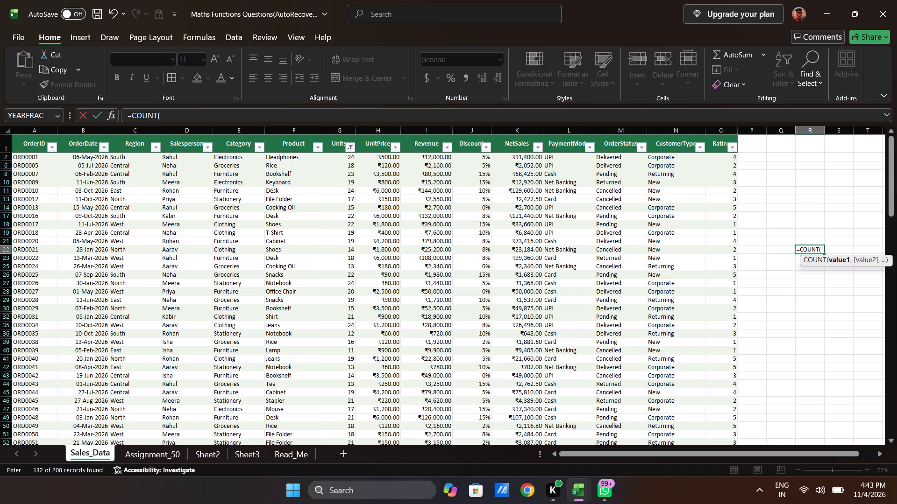
click(344, 157)
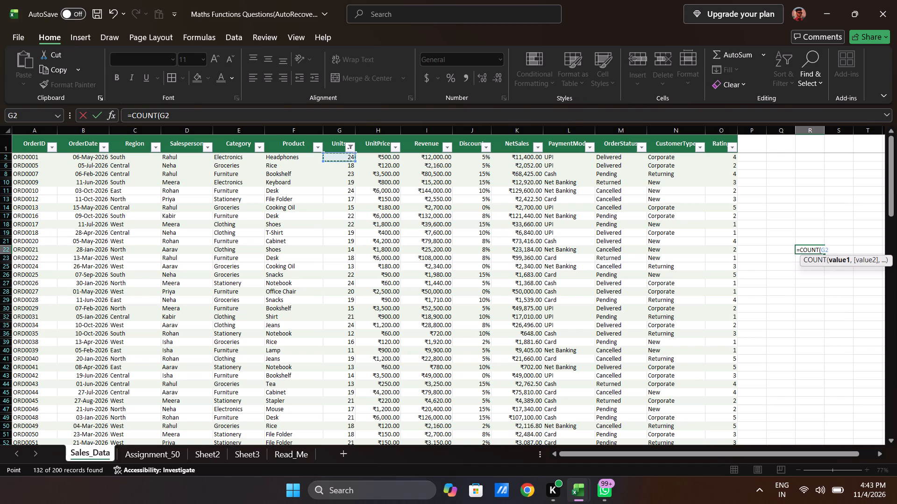
key(ctrl+shift+Down)
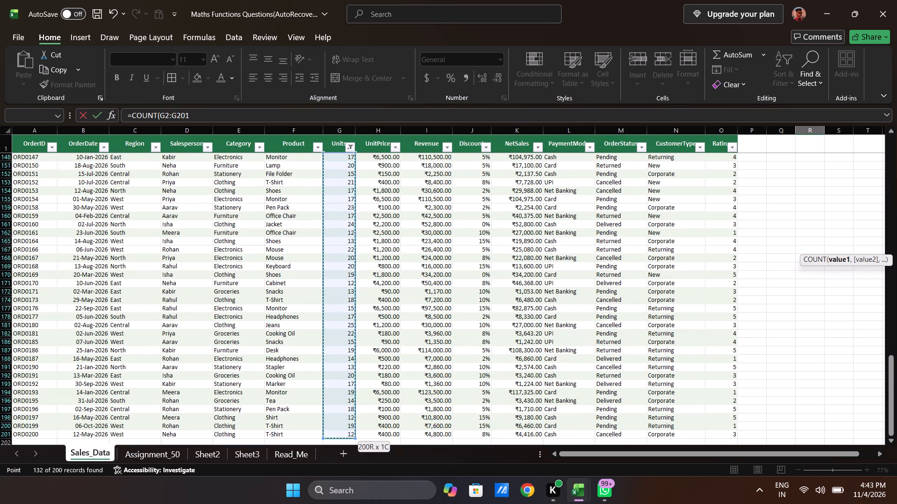
key(shift+parenright)
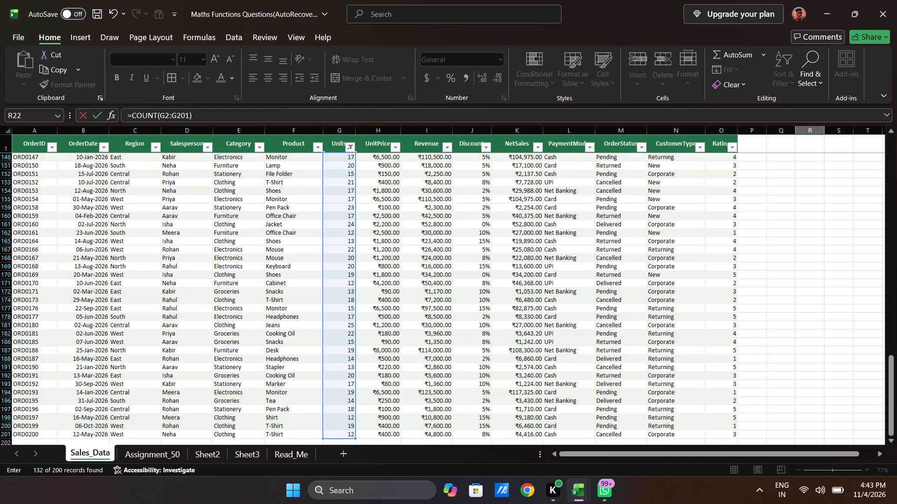
key(Return)
scroll(775, 231, up, 1)
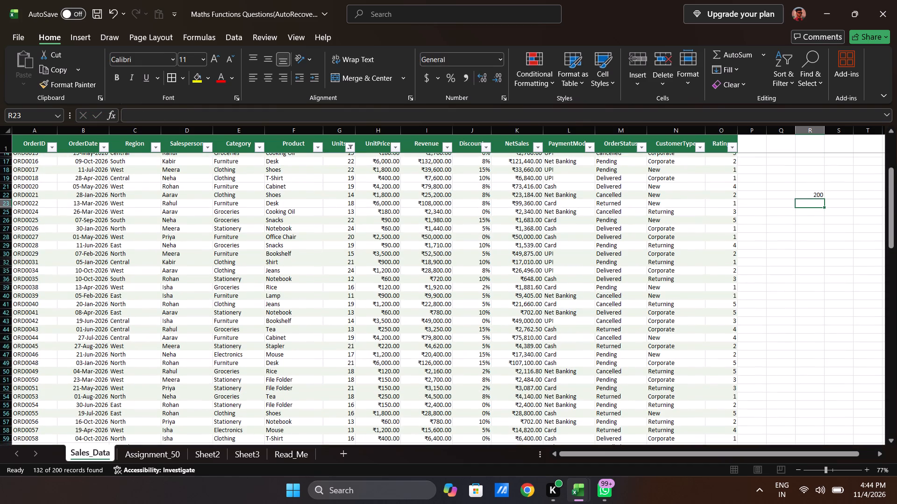
scroll(775, 231, up, 1)
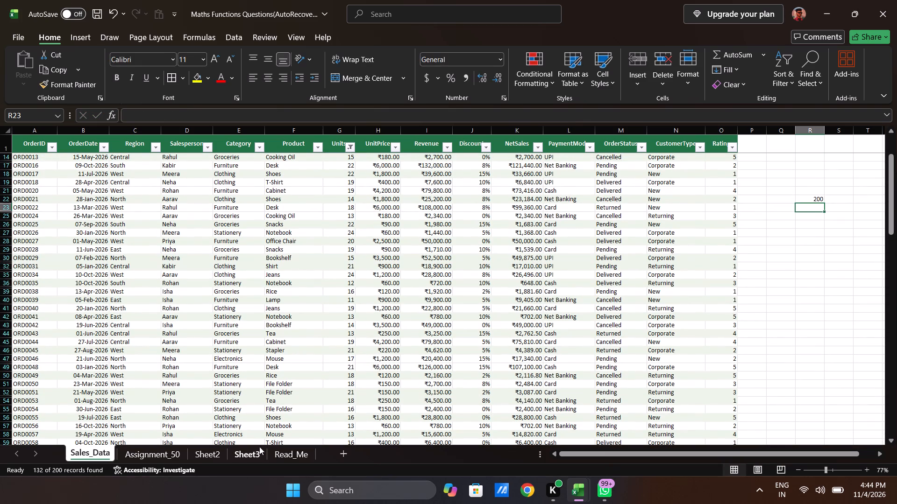
Look over the counting answers on Sheet2 and go back to Sales_Data.
click(200, 453)
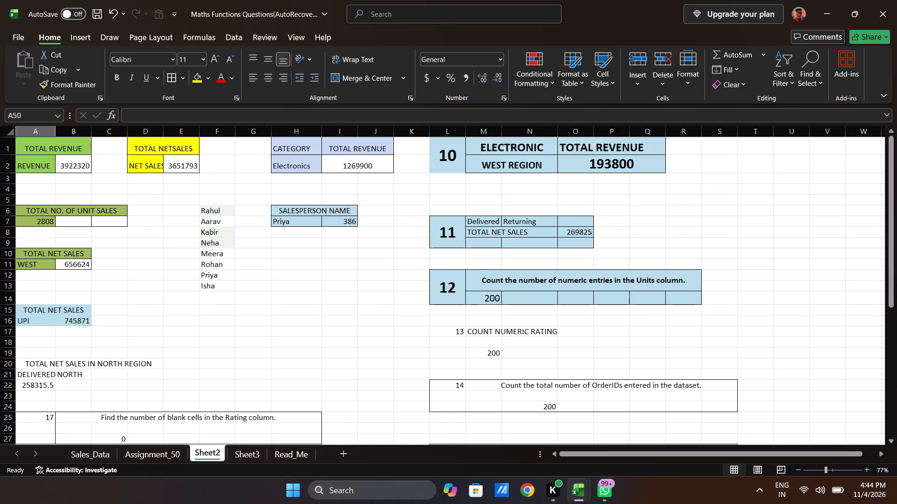
scroll(145, 357, down, 2)
scroll(145, 357, up, 1)
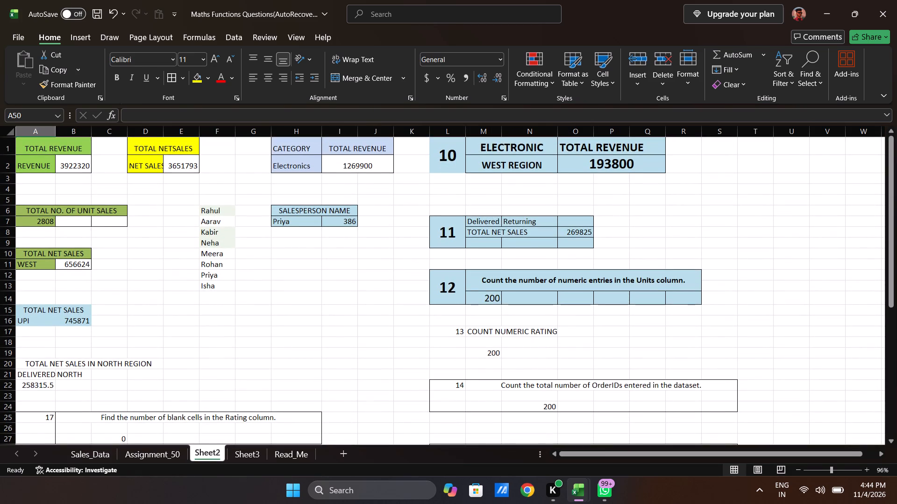
click(96, 455)
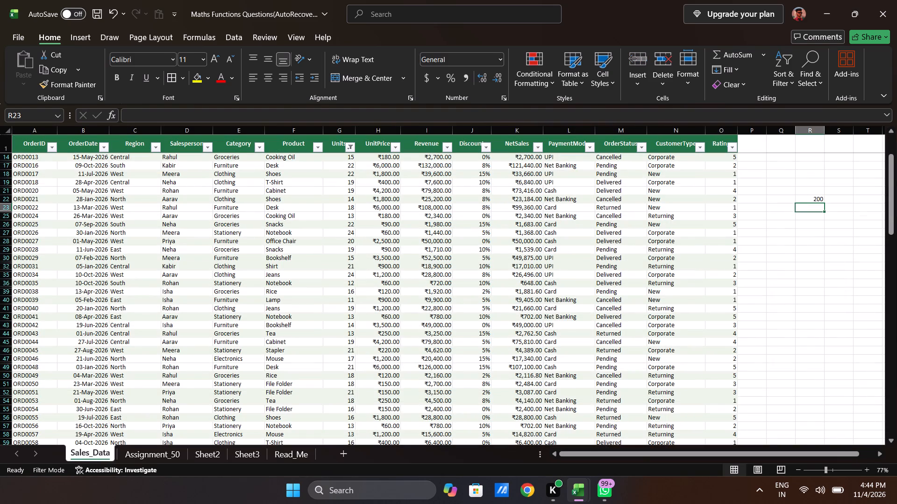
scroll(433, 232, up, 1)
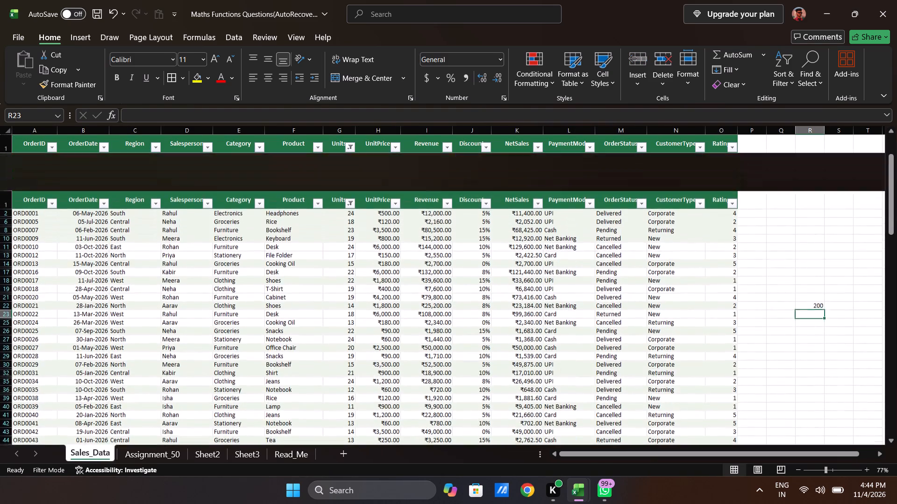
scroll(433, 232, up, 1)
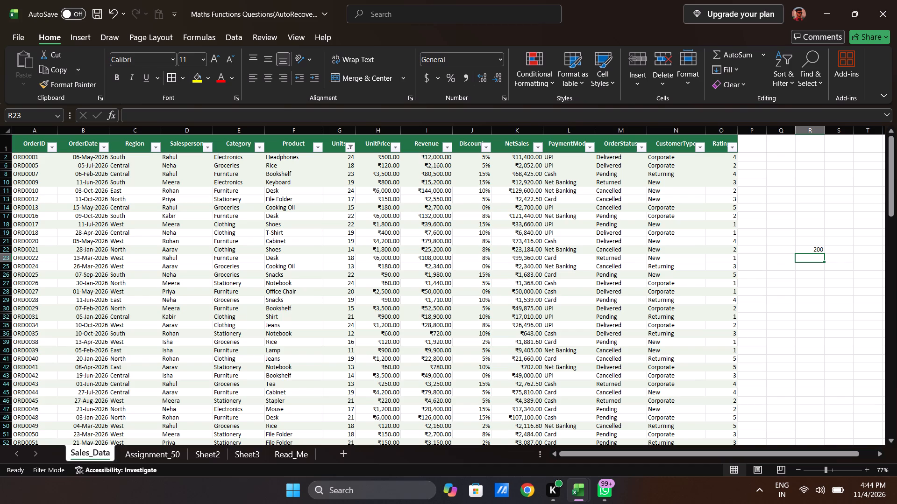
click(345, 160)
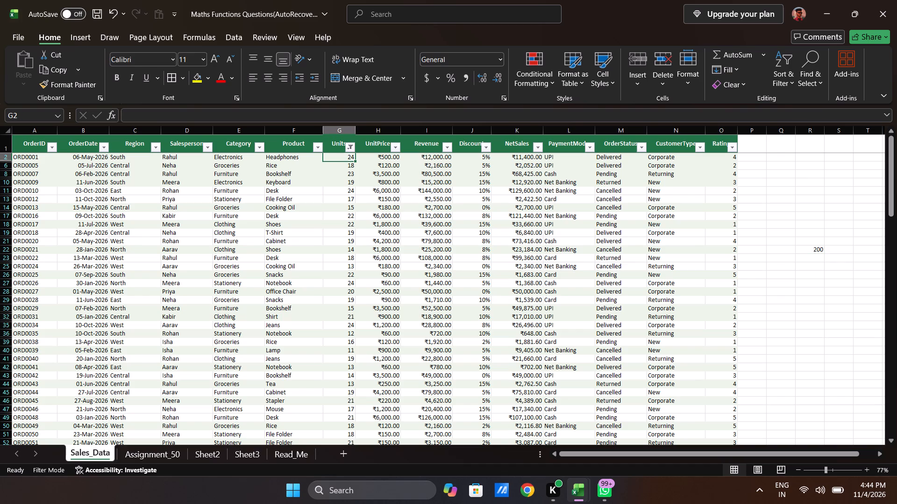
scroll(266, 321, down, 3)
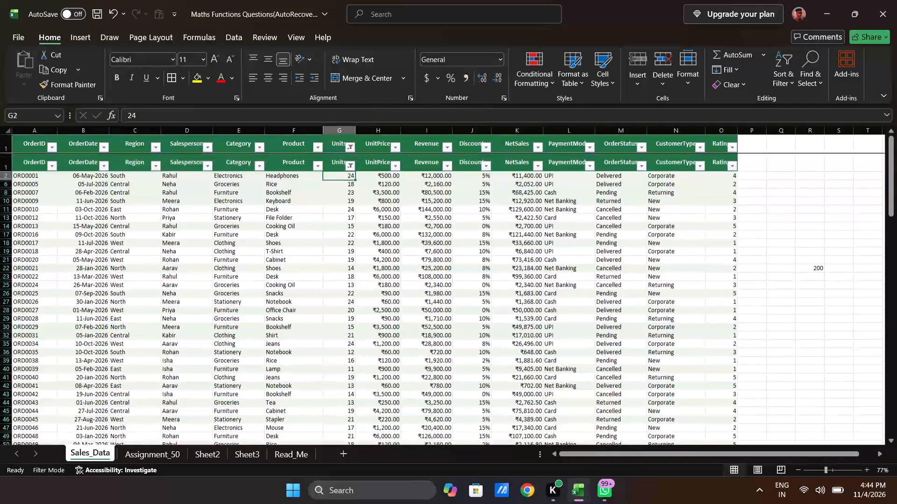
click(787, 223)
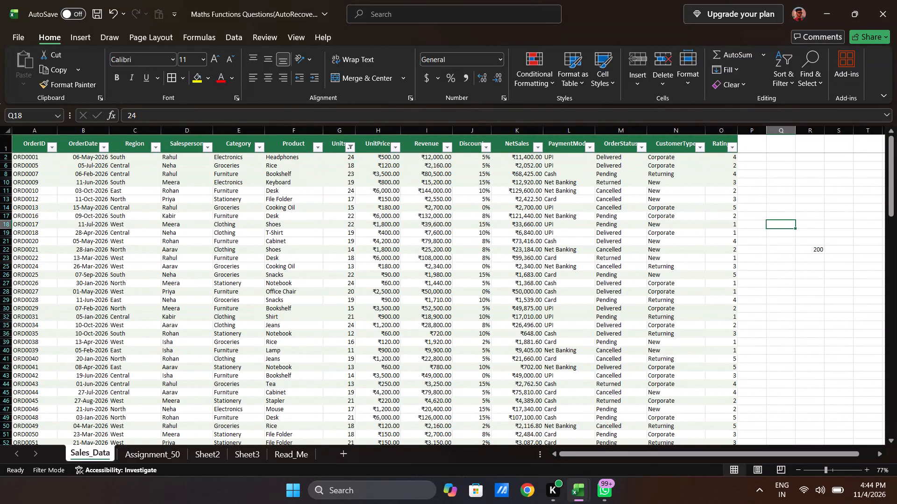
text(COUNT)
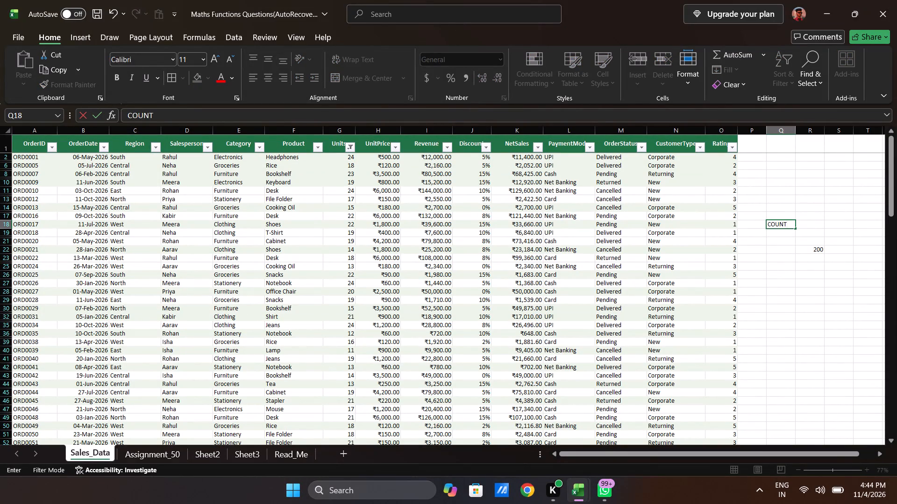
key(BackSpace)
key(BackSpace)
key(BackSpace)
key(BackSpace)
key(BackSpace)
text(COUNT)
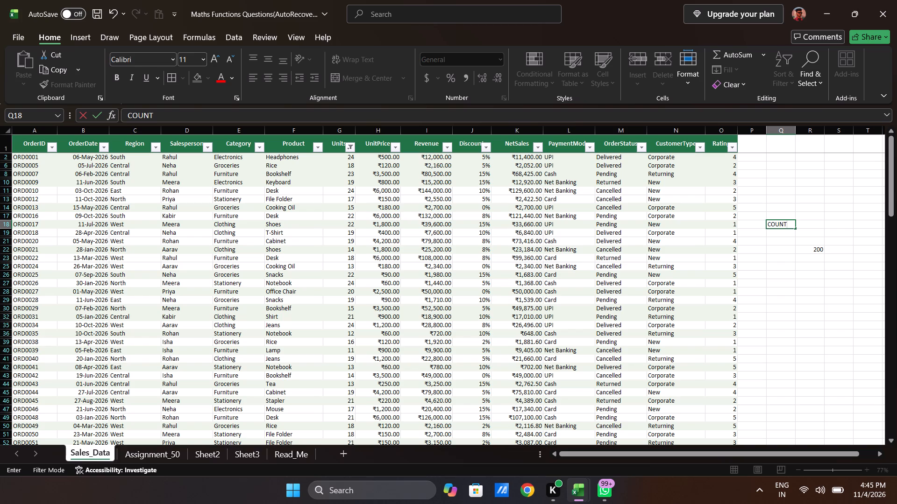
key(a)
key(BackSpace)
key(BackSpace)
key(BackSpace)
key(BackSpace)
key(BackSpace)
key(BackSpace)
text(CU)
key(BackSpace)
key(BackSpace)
Enter =COUNT(G2:G201) in the empty cell Q18 on Sales_Data to count the Units entries.
key(equal)
key(c)
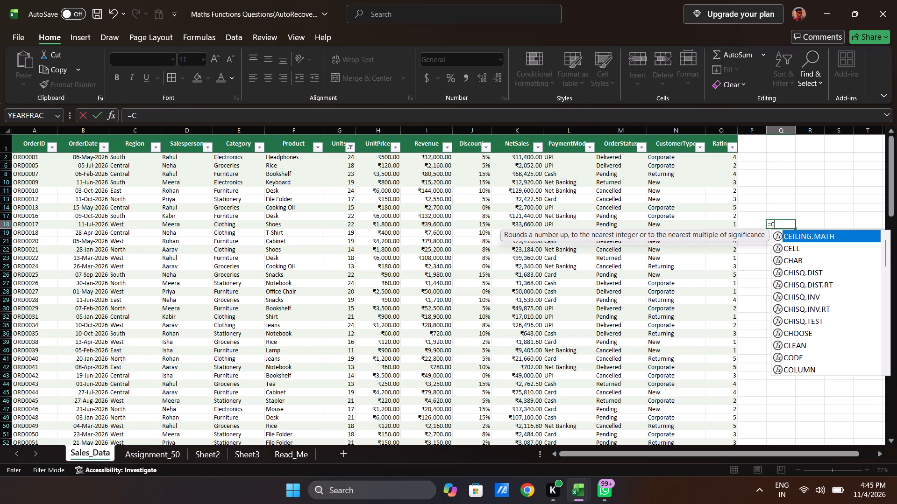
text(OU)
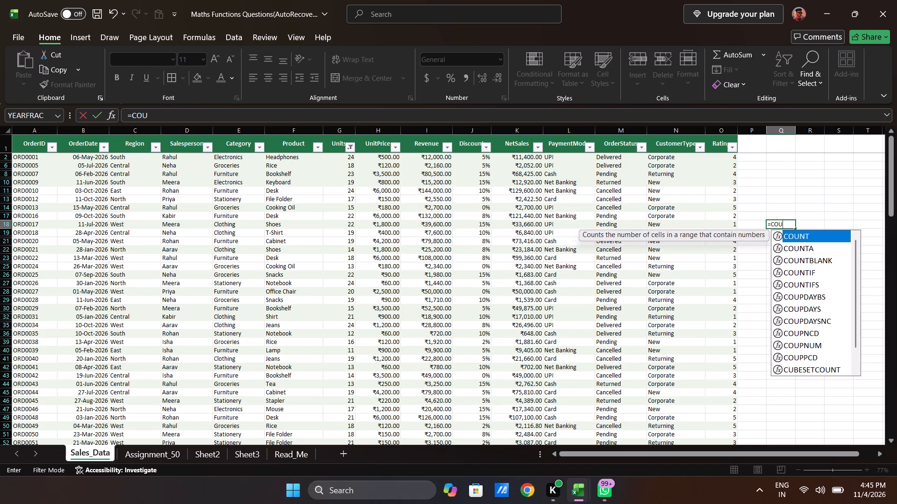
key(n)
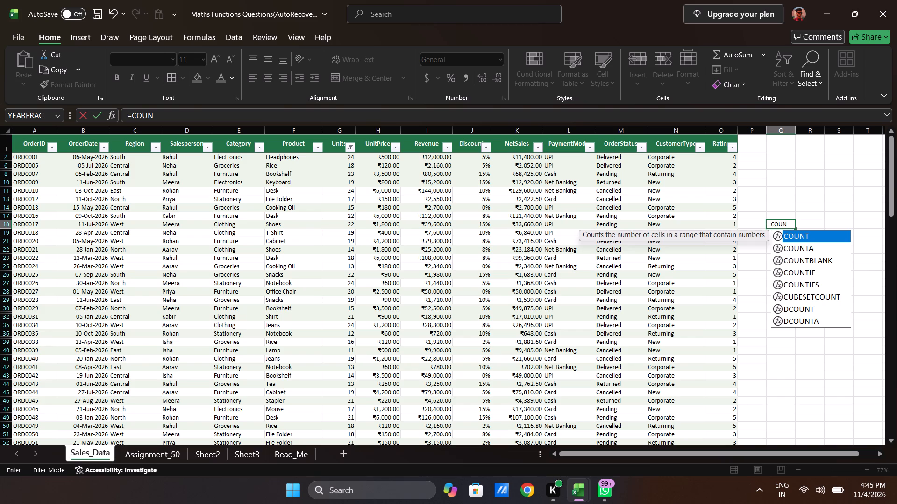
key(Tab)
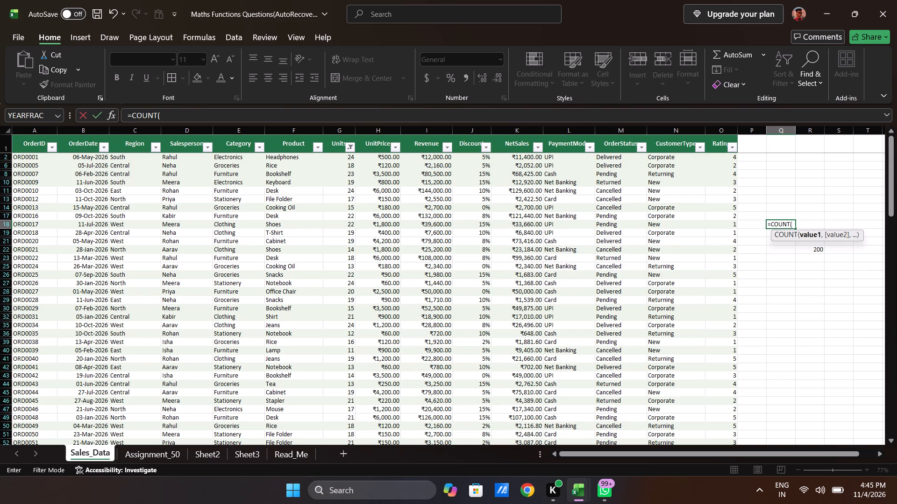
click(337, 156)
key(ctrl+shift+Down)
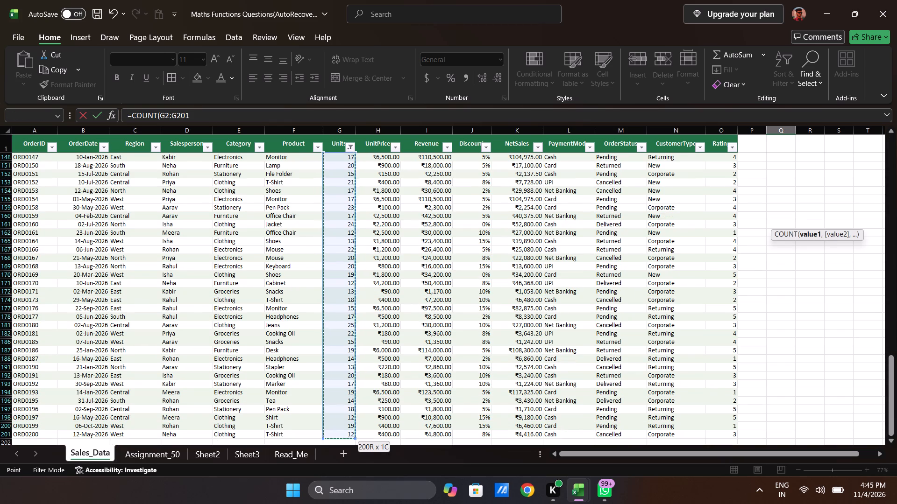
key(shift+parenright)
key(Return)
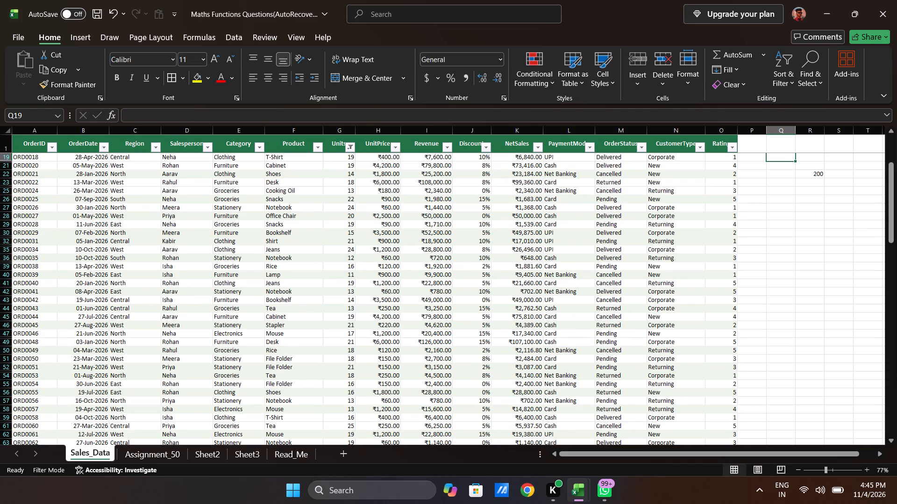
Look through the filtered orders on Sales_Data down to the last row, checking the Units values against the count.
scroll(809, 258, up, 1)
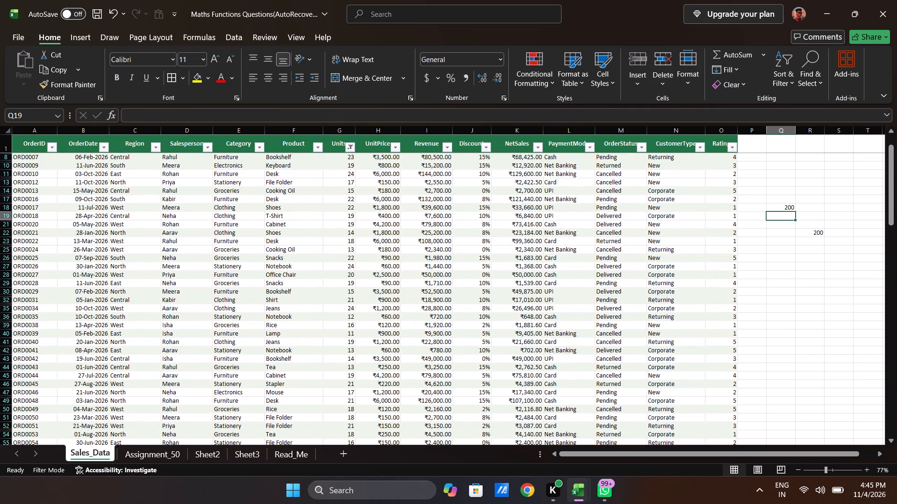
scroll(543, 244, down, 1)
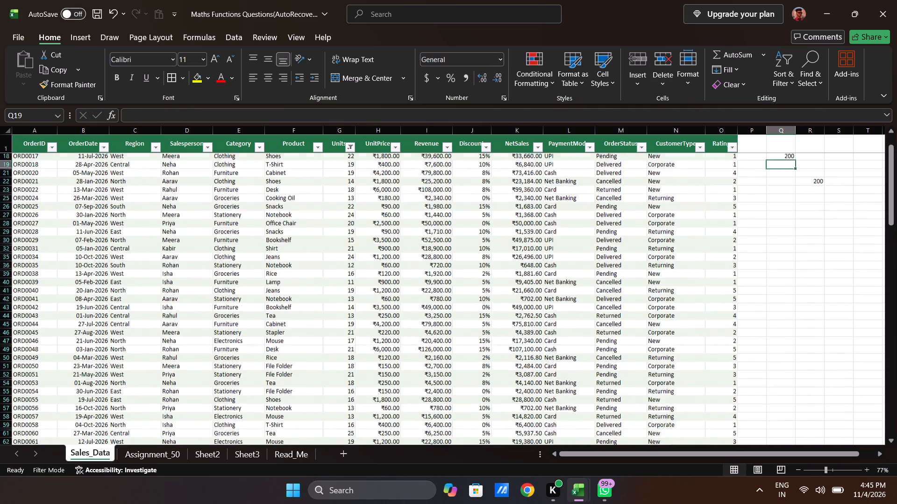
scroll(543, 244, down, 4)
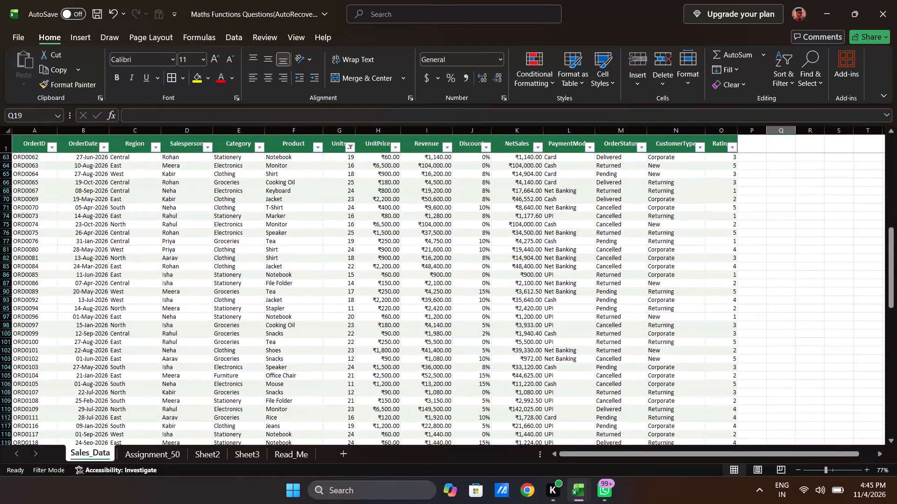
scroll(543, 244, down, 5)
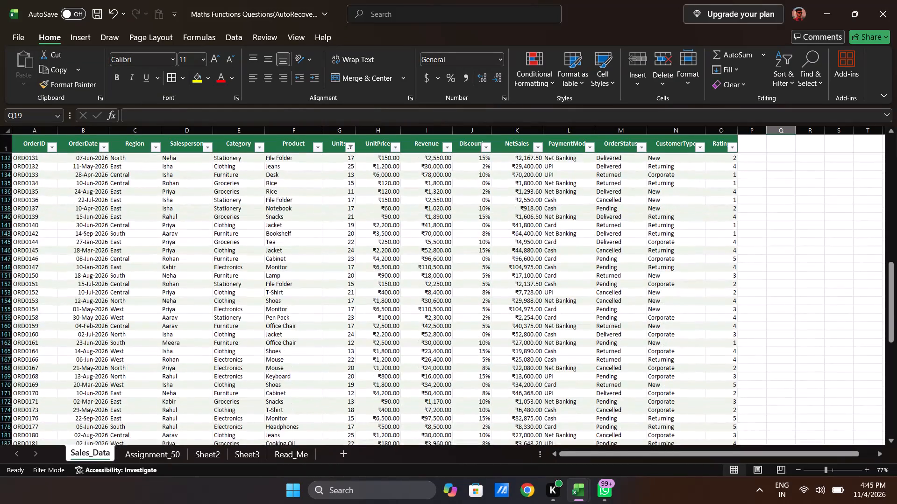
scroll(543, 244, down, 3)
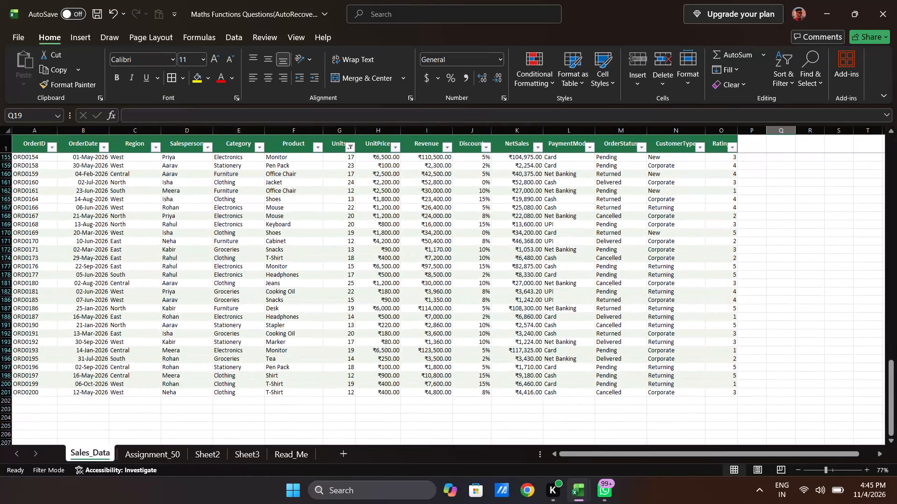
scroll(543, 244, up, 4)
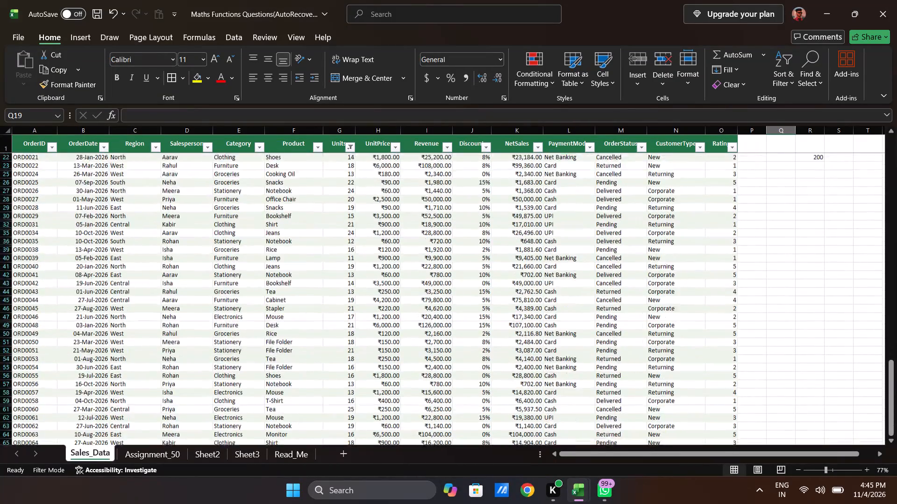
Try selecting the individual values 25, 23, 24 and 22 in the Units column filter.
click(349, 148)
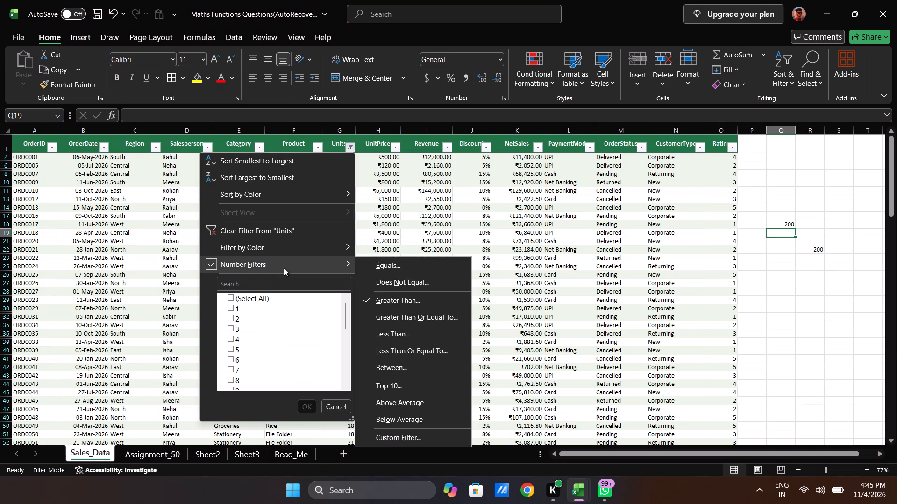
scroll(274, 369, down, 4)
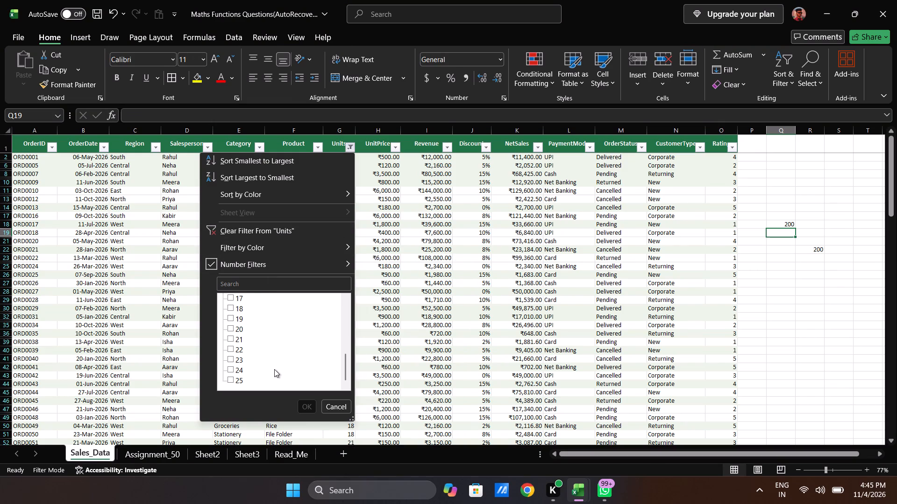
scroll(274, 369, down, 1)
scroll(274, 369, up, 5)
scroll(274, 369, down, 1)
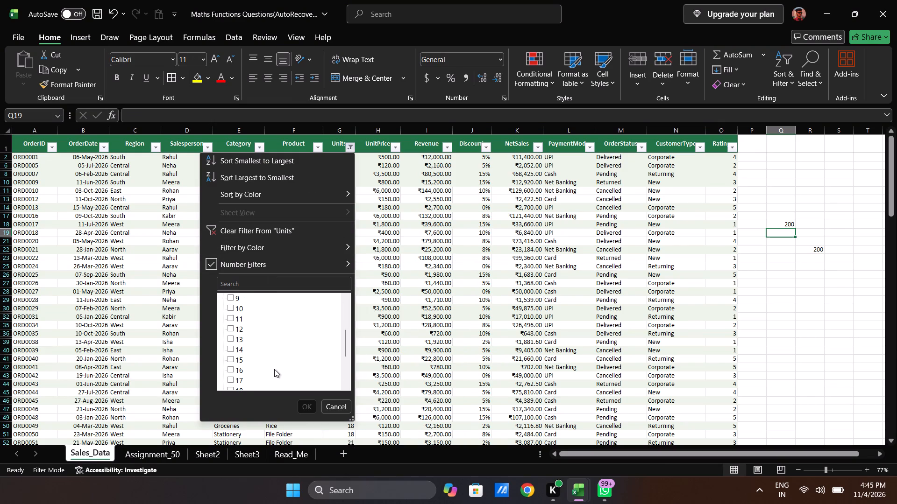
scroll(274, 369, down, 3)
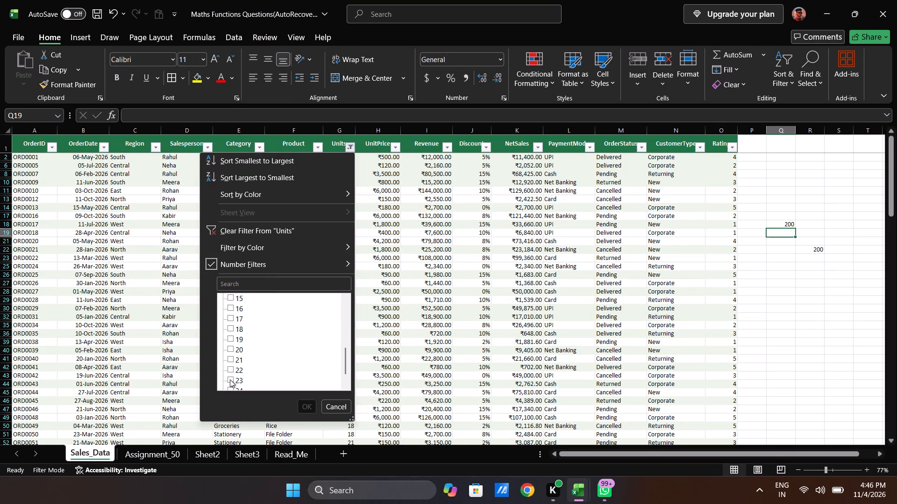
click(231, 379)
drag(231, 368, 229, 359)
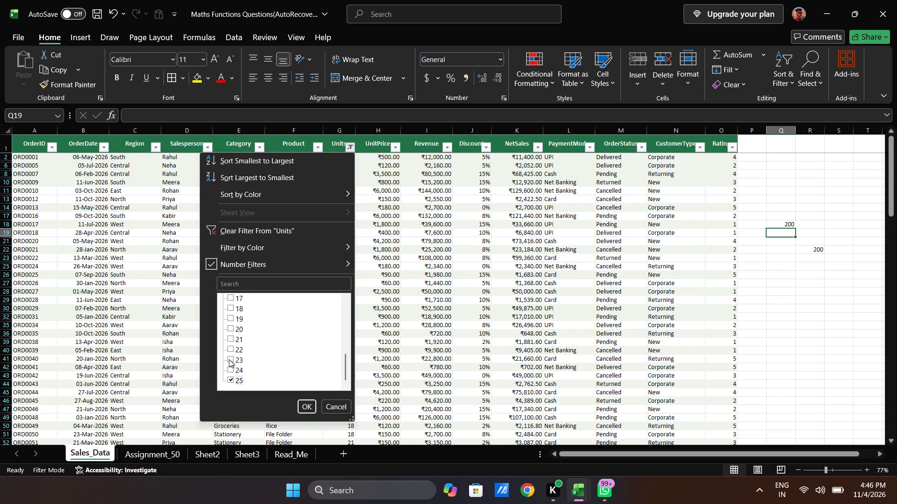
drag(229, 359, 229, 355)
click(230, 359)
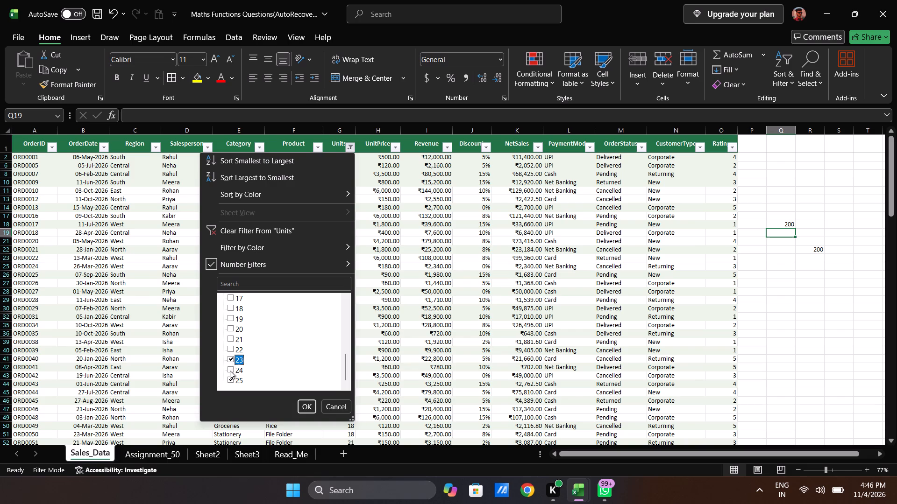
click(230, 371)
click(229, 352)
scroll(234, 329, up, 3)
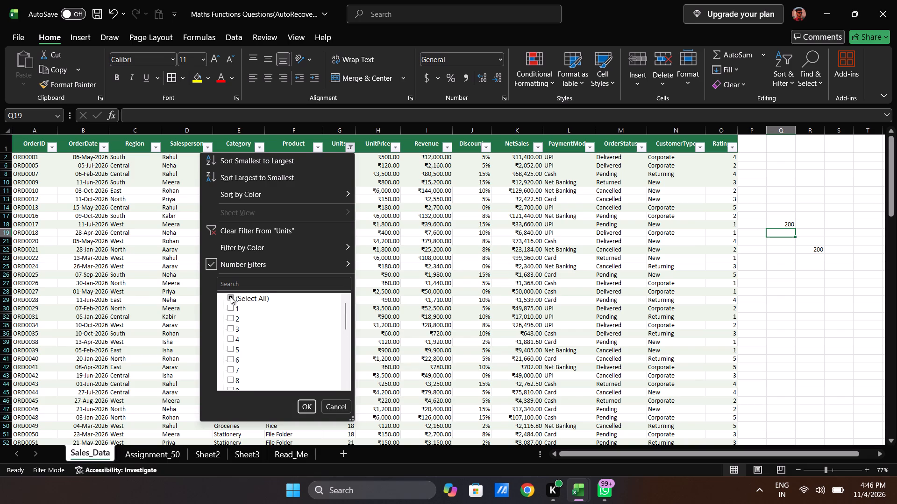
Filter the Units column on Sales_Data to exclude the values 1 through 10, keeping every value from 11 up.
click(230, 294)
click(230, 294)
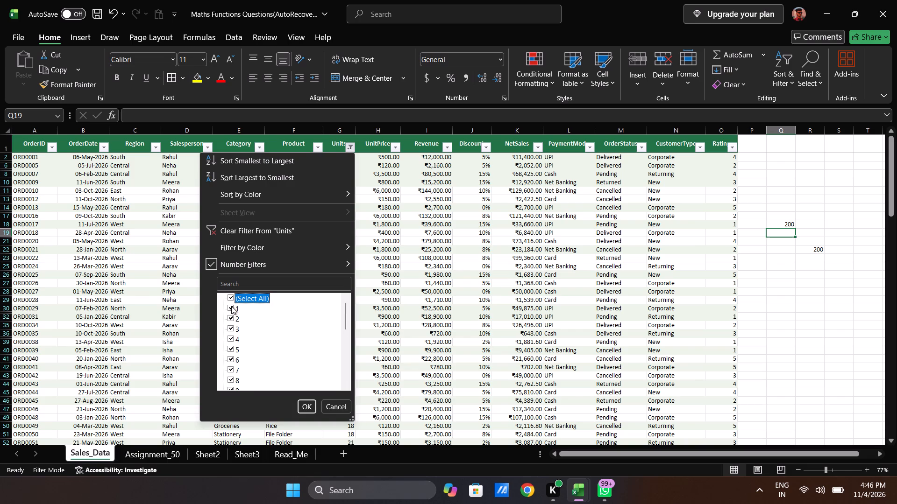
click(231, 307)
click(231, 317)
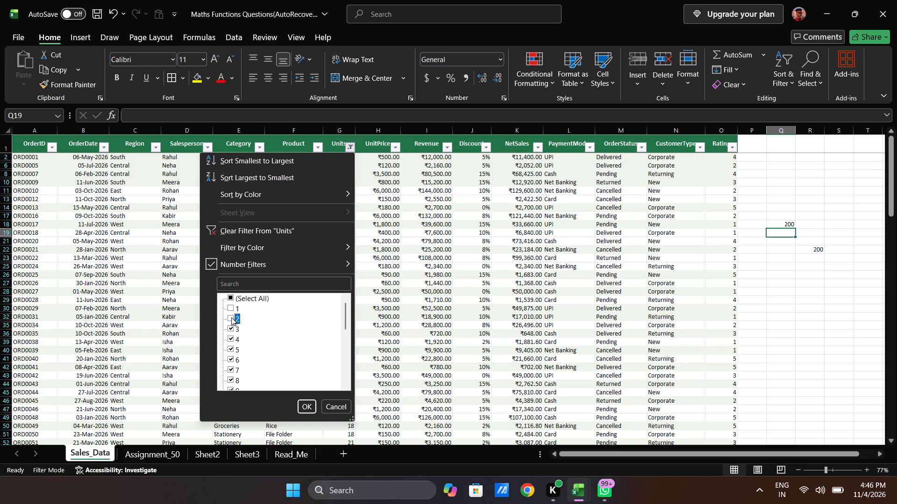
click(230, 328)
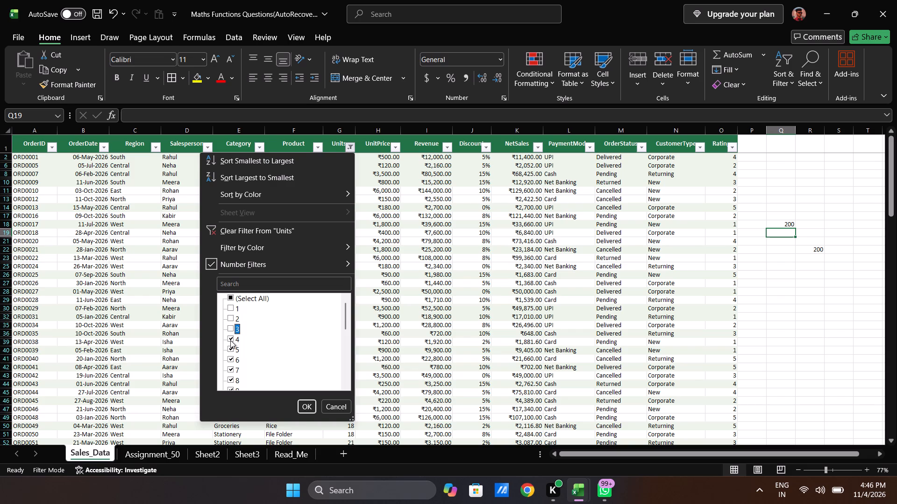
click(231, 340)
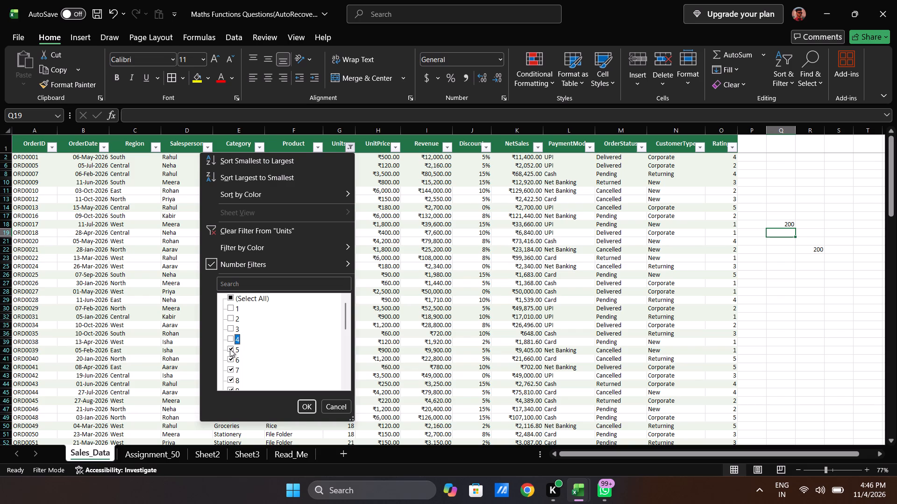
click(230, 349)
click(230, 360)
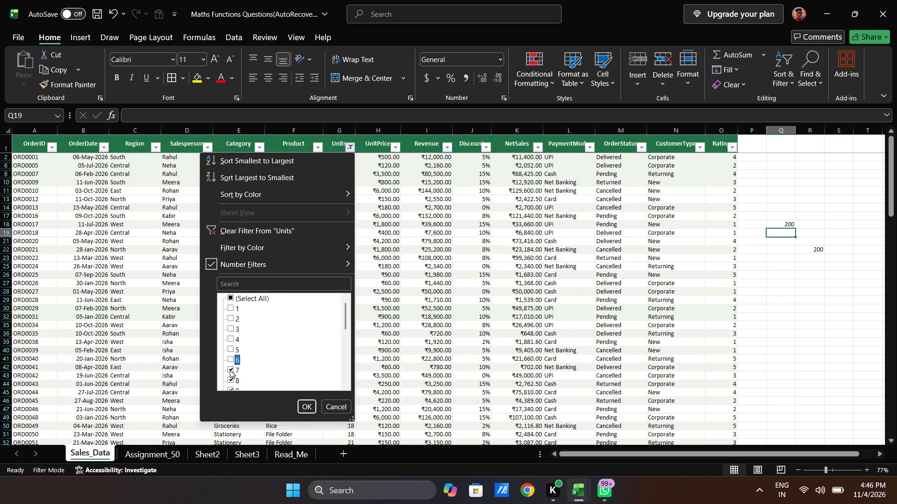
click(230, 370)
click(230, 377)
scroll(230, 377, down, 1)
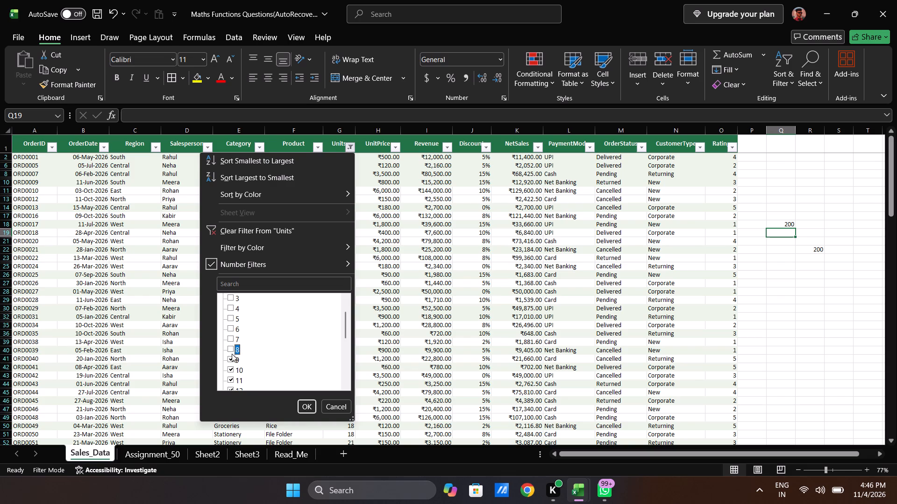
click(231, 358)
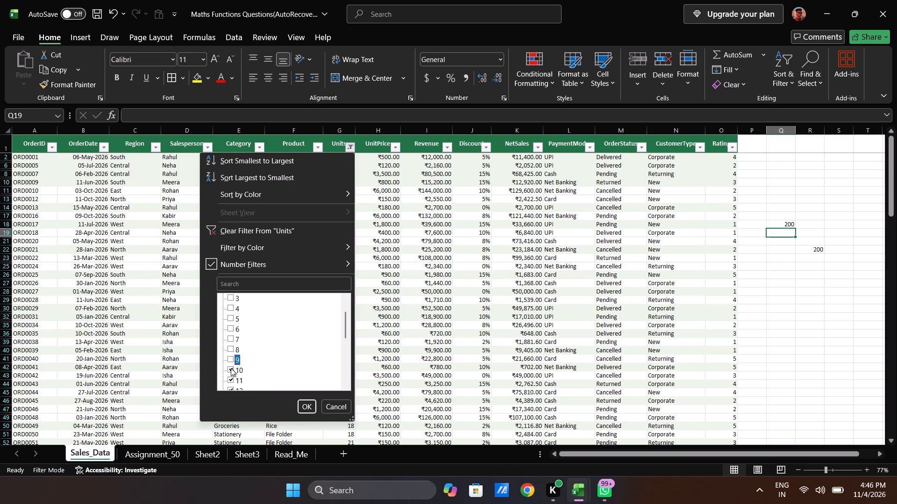
click(231, 368)
click(306, 405)
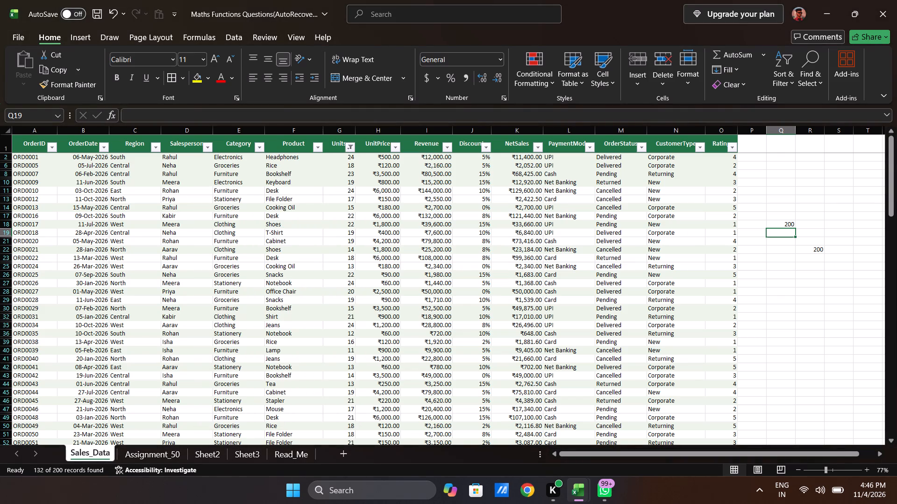
Look through the filtered Sales_Data orders to the last row and back, checking the Units values above 10.
scroll(296, 307, down, 2)
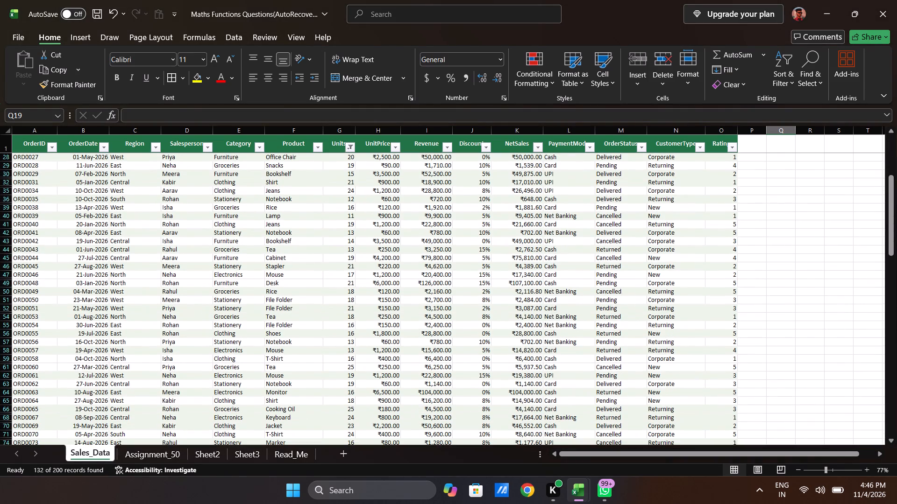
scroll(296, 307, down, 5)
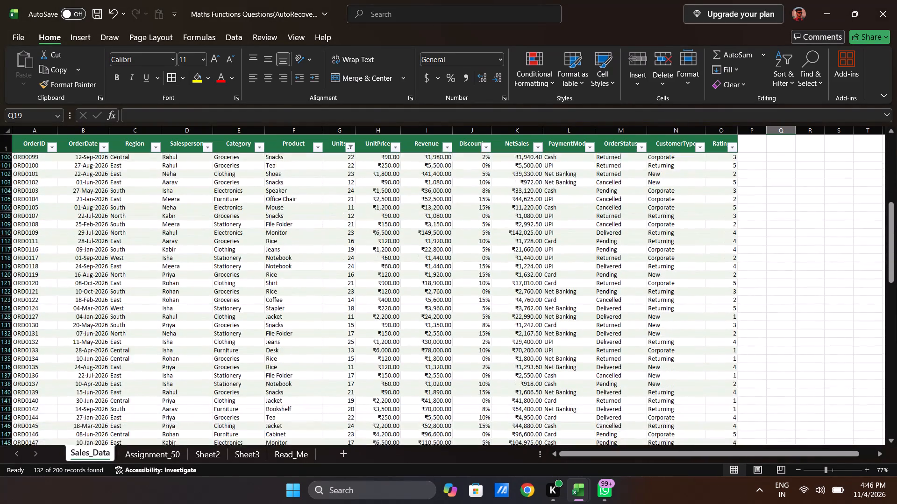
scroll(296, 307, down, 5)
scroll(296, 307, up, 1)
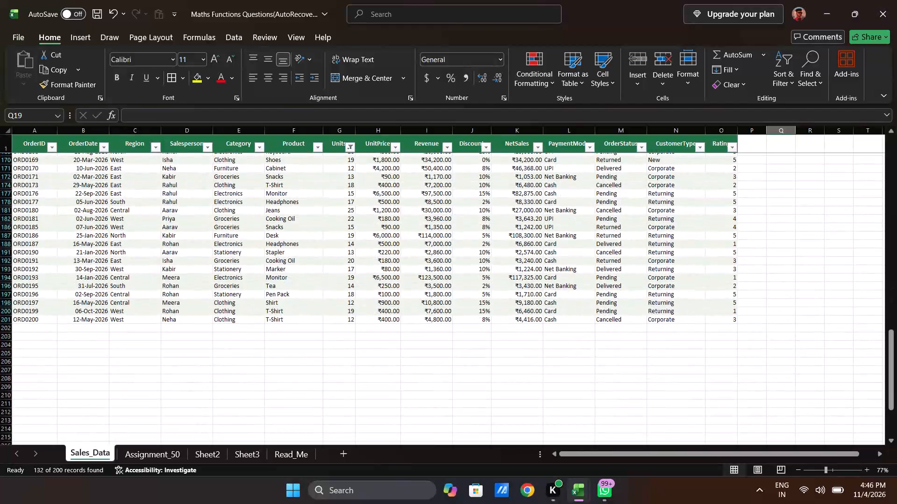
scroll(296, 307, up, 2)
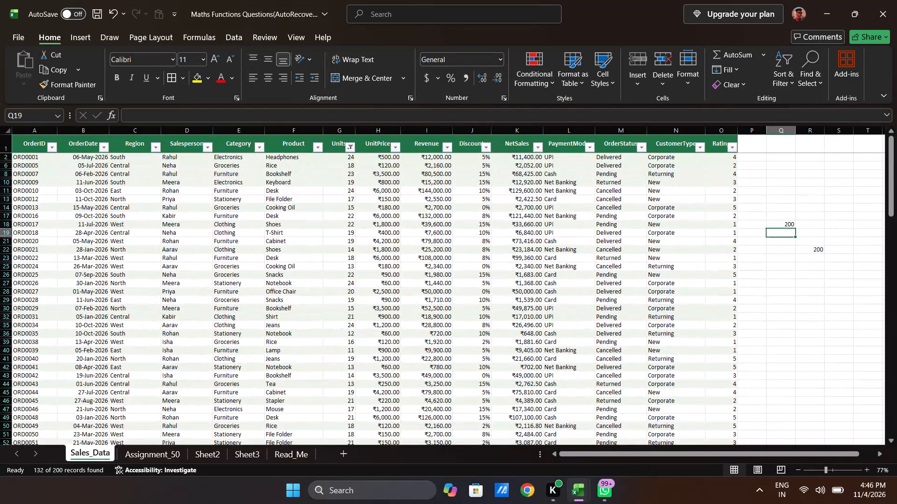
scroll(296, 307, down, 2)
scroll(296, 307, up, 3)
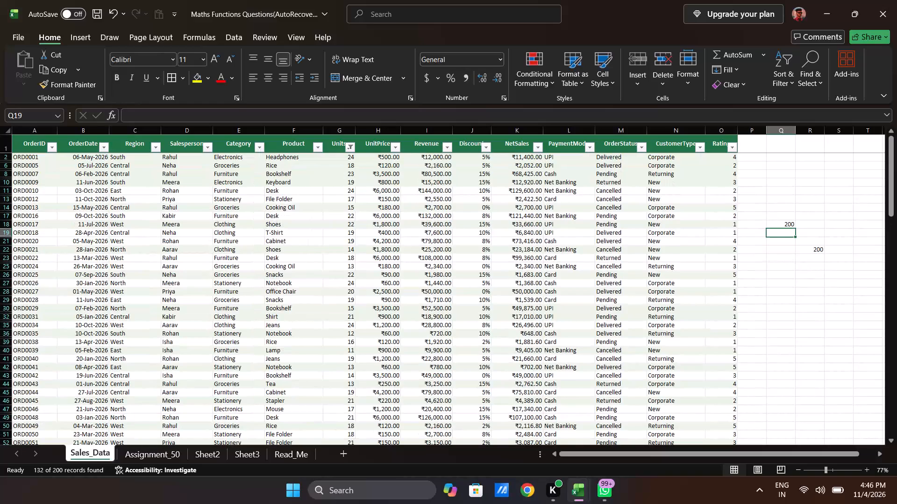
scroll(296, 307, down, 2)
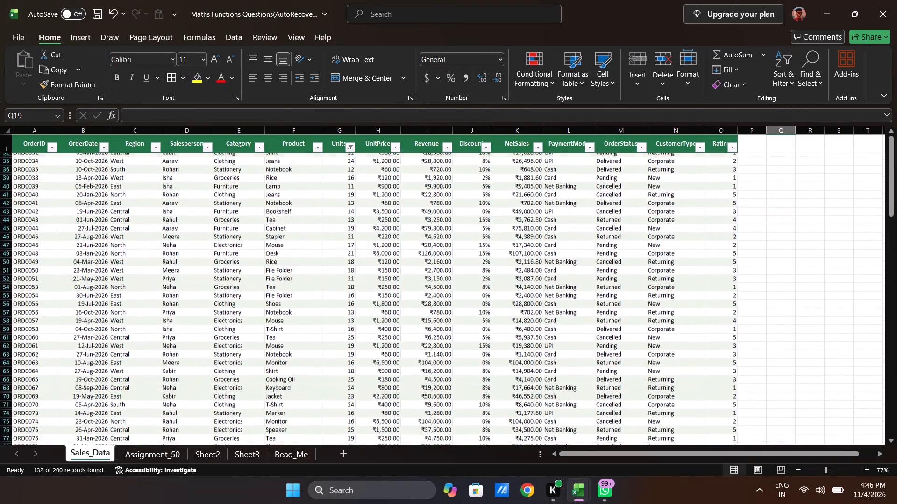
scroll(296, 307, down, 2)
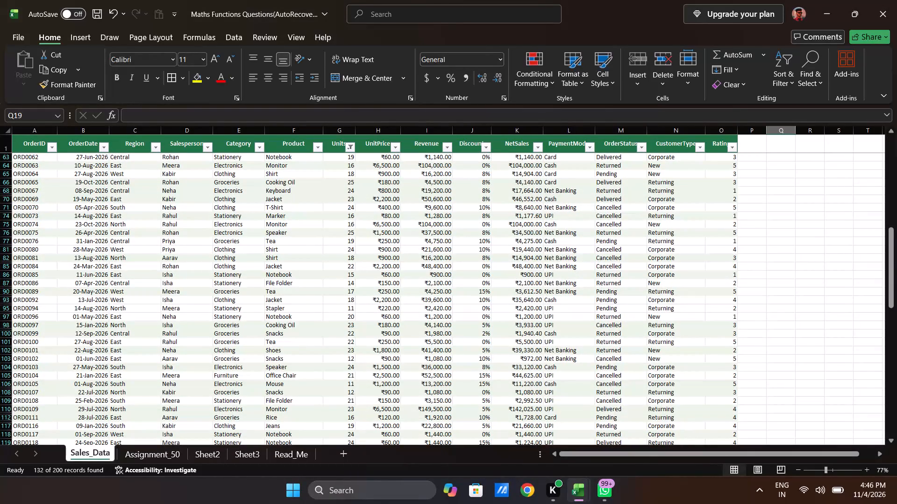
scroll(296, 307, down, 3)
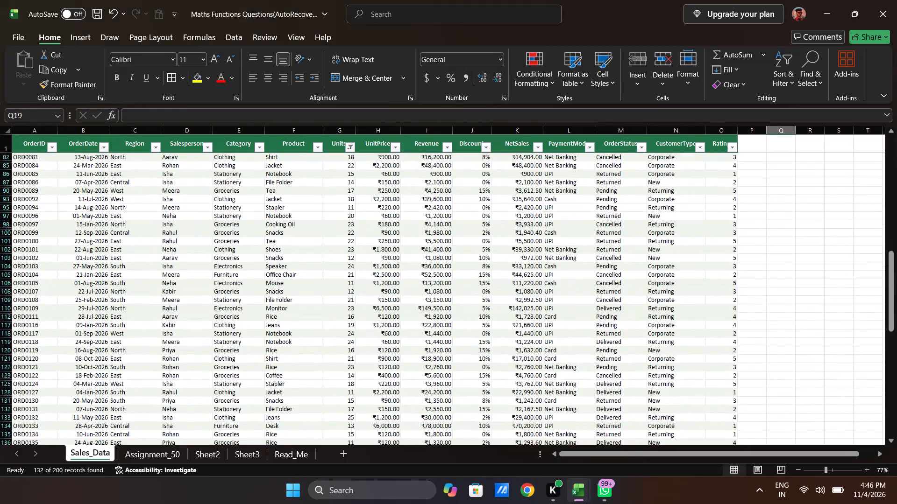
scroll(296, 307, down, 2)
scroll(296, 307, up, 6)
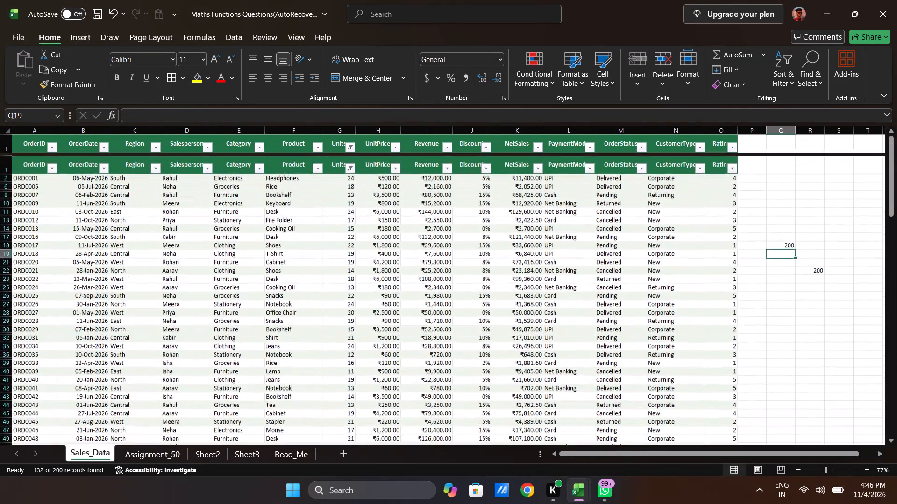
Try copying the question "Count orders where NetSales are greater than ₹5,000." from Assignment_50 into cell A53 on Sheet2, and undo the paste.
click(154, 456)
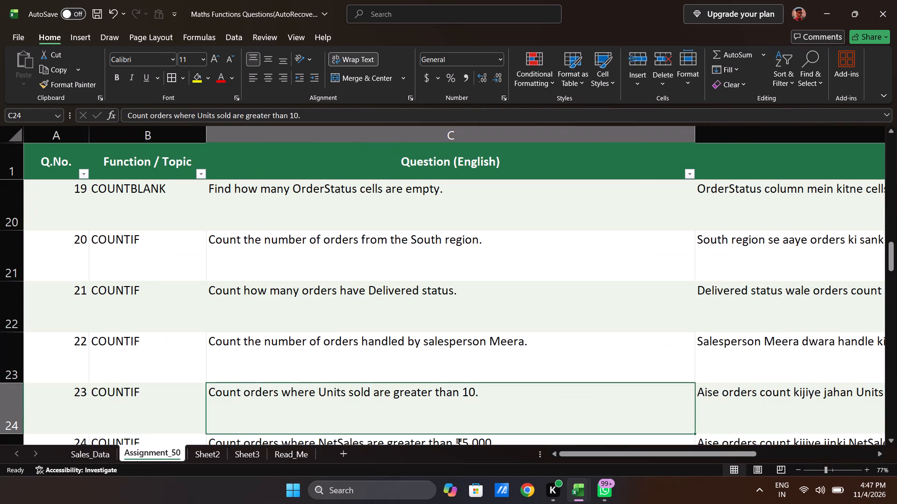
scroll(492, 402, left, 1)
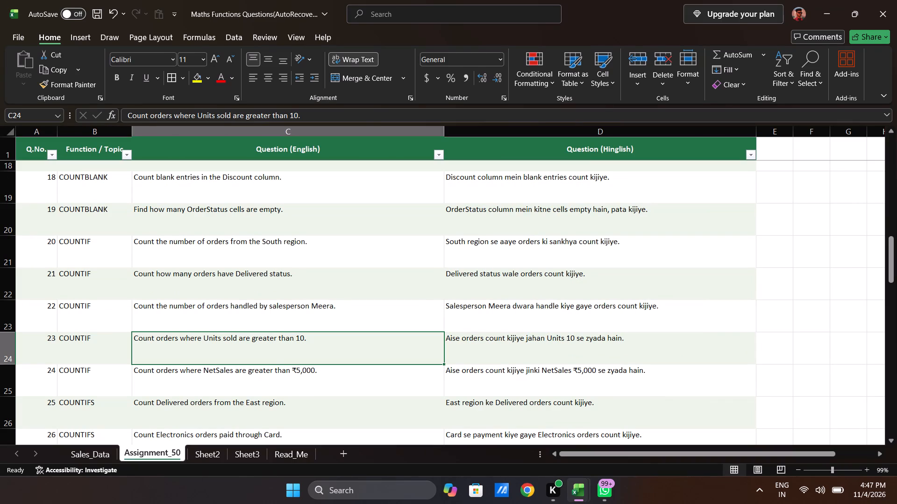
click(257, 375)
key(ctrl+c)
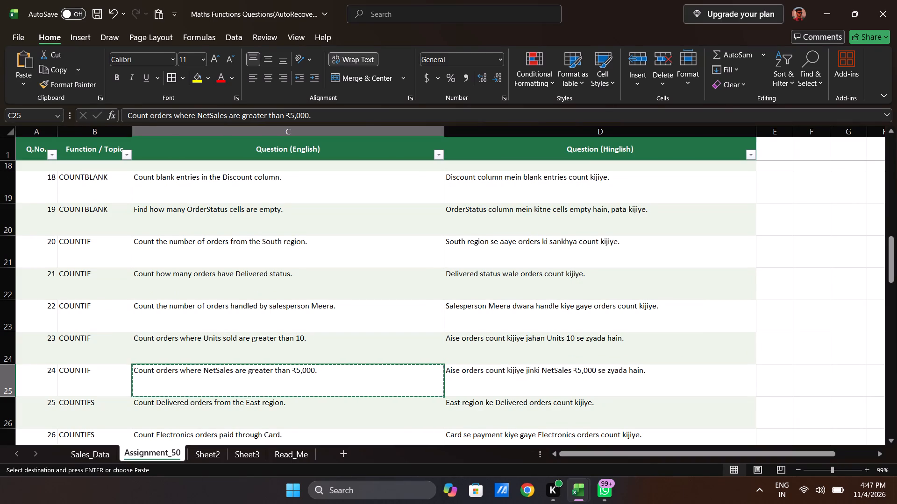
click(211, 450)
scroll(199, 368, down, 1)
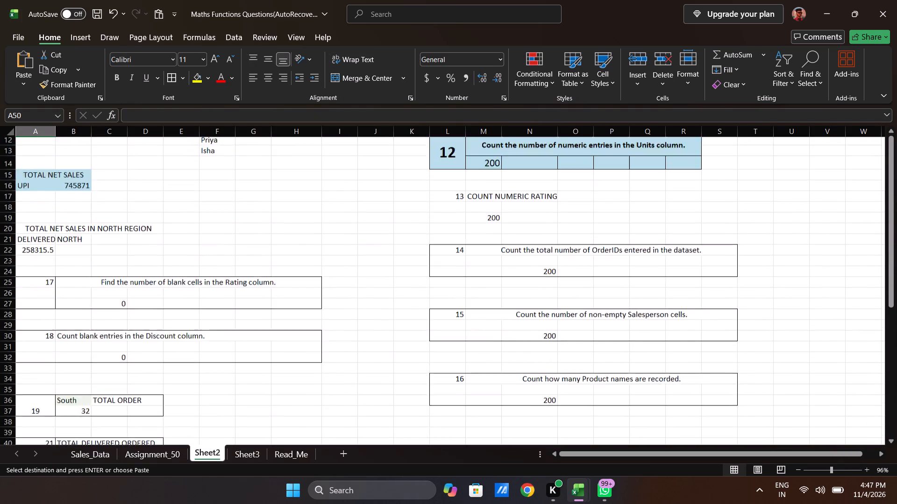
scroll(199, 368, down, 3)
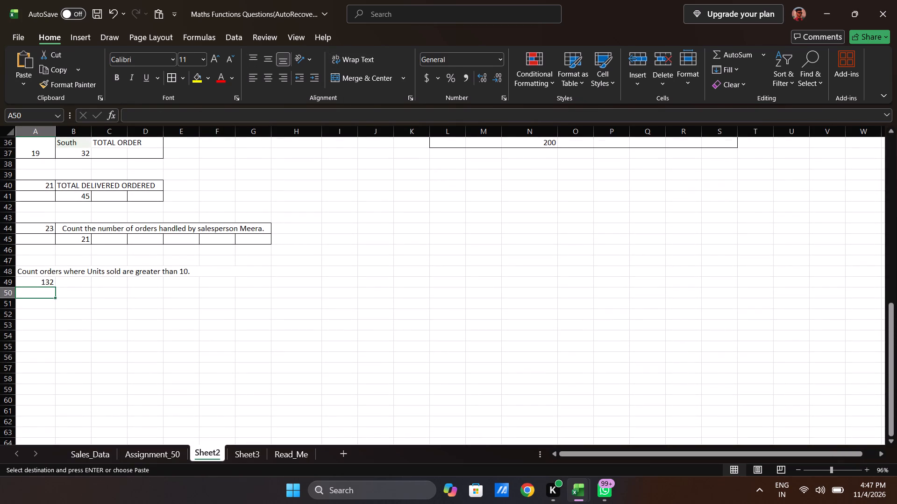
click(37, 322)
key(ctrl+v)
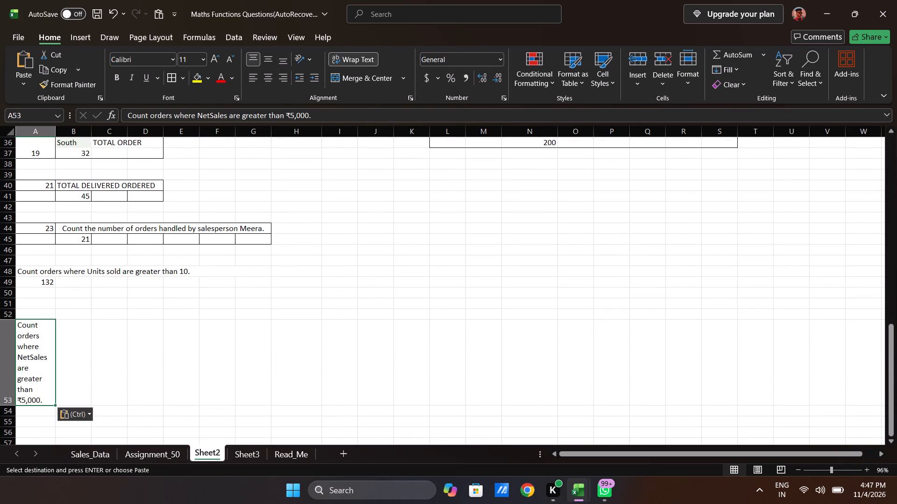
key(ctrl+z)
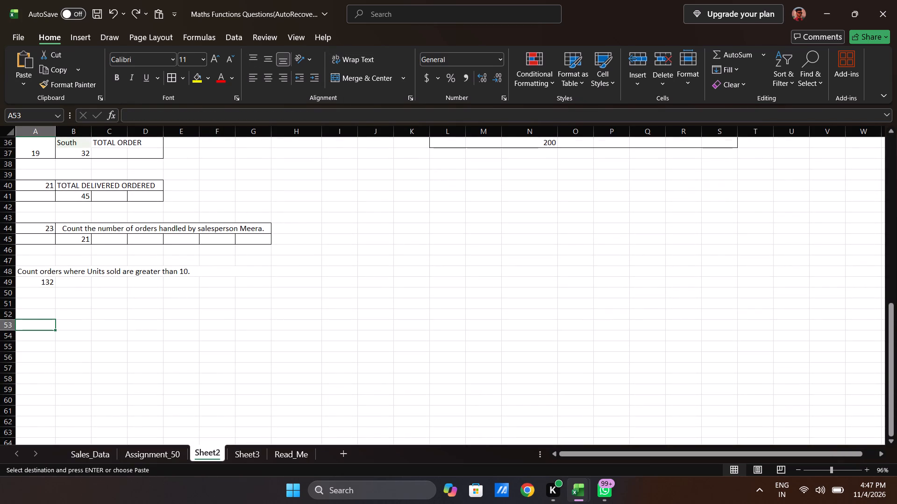
Merge cells A53 to G53 on Sheet2 into one cell for the question text.
key(shift+Right)
key(shift+Right)
key(shift+Right)
key(shift+Right)
key(shift+Right)
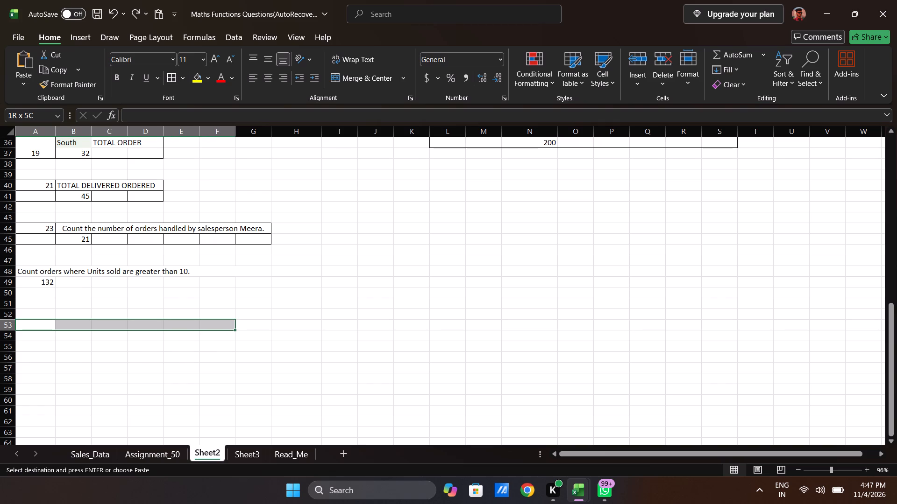
key(shift+Right)
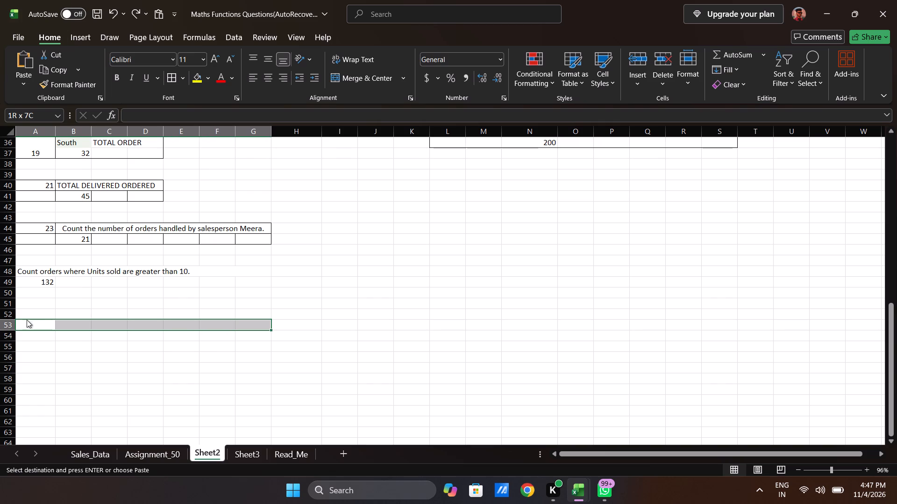
text(HMM)
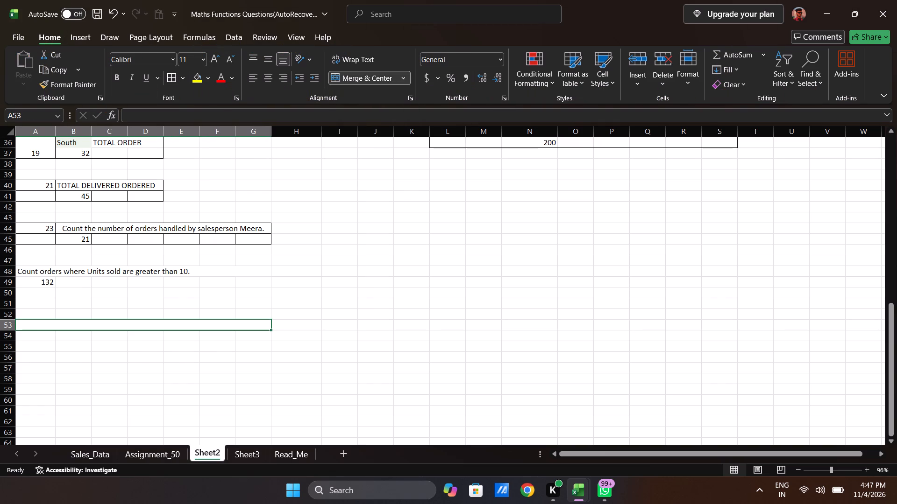
key(ctrl+v)
Copy question 24, "Count orders where NetSales are greater than ₹5,000.", from Assignment_50 into the merged cell A53 on Sheet2.
click(155, 457)
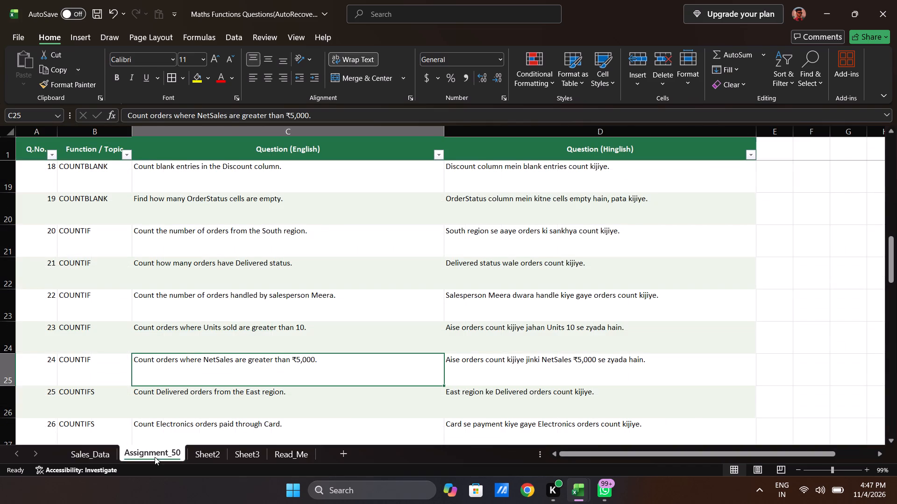
key(ctrl+c)
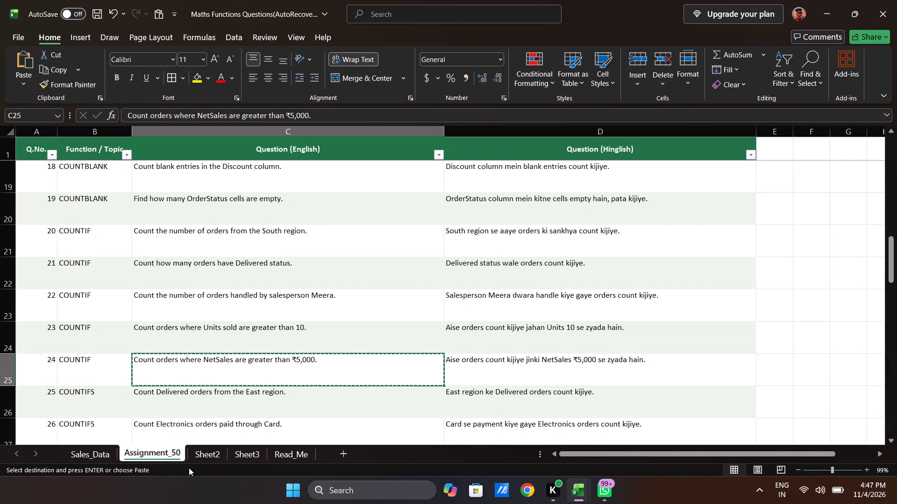
click(189, 455)
key(ctrl+v)
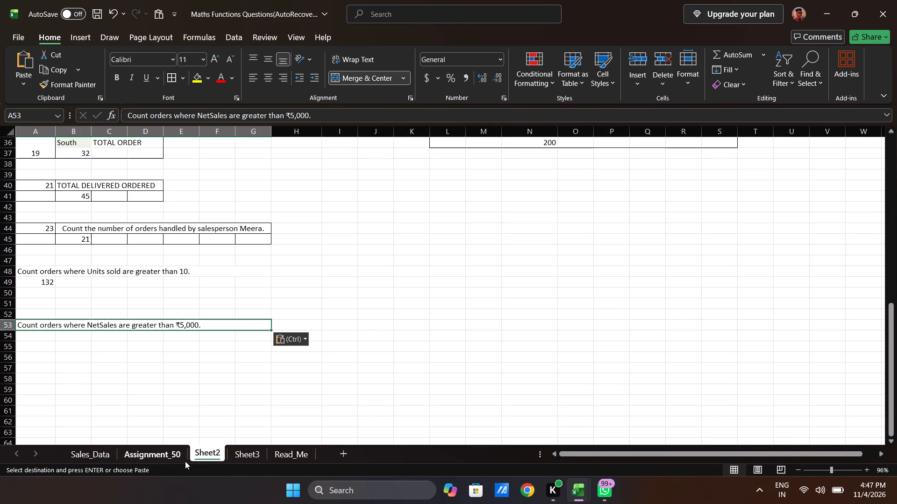
key(Return)
key(Return)
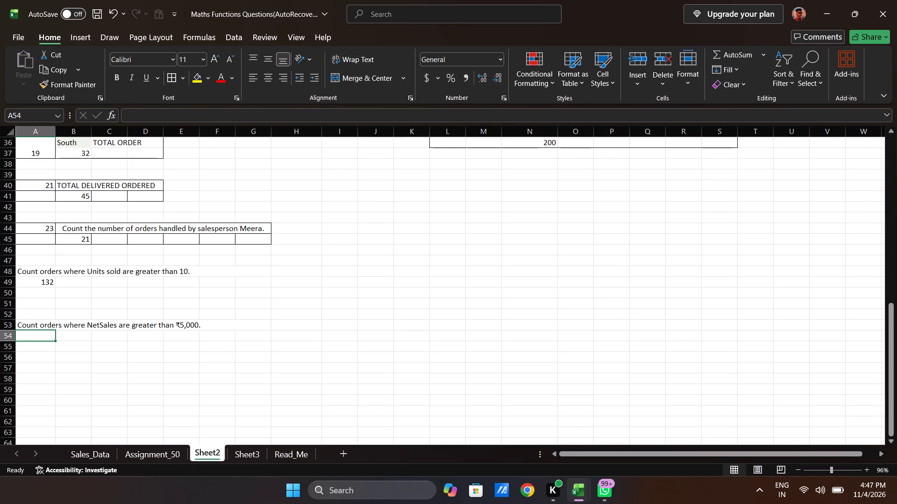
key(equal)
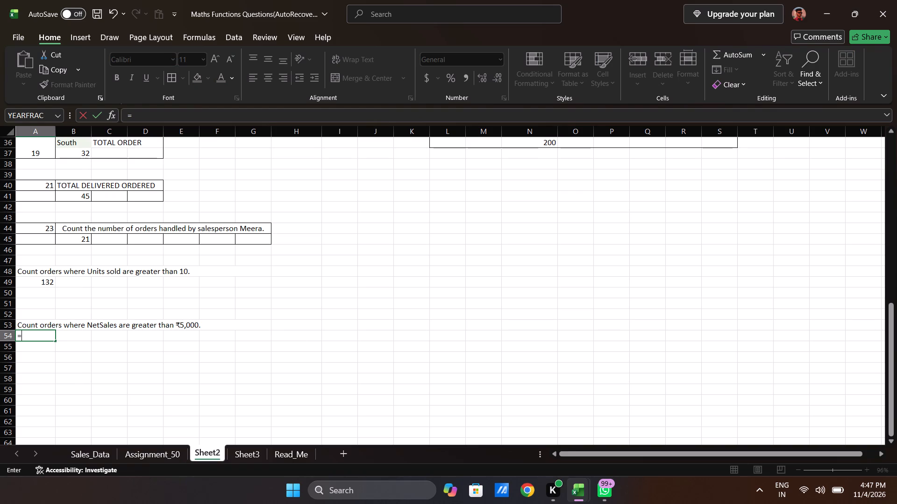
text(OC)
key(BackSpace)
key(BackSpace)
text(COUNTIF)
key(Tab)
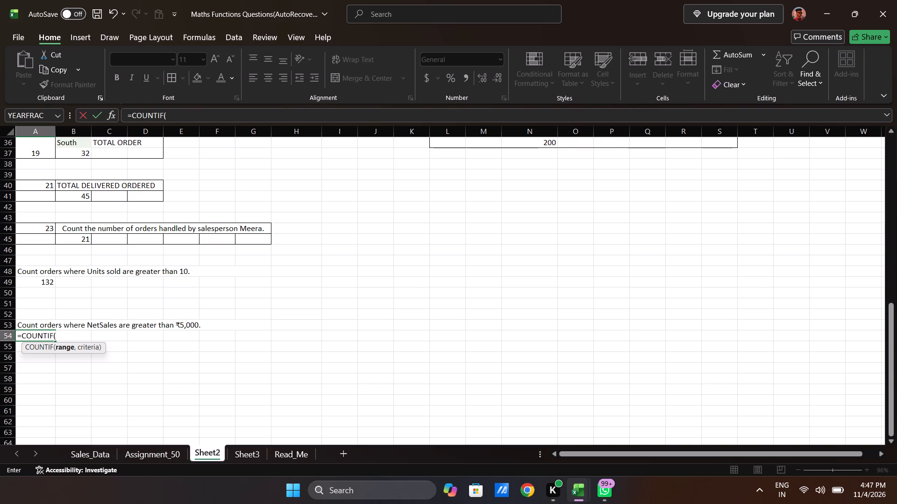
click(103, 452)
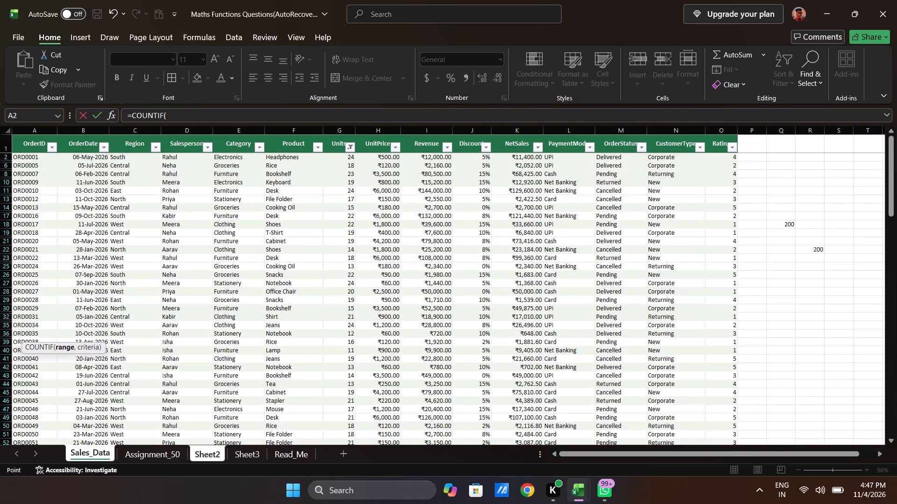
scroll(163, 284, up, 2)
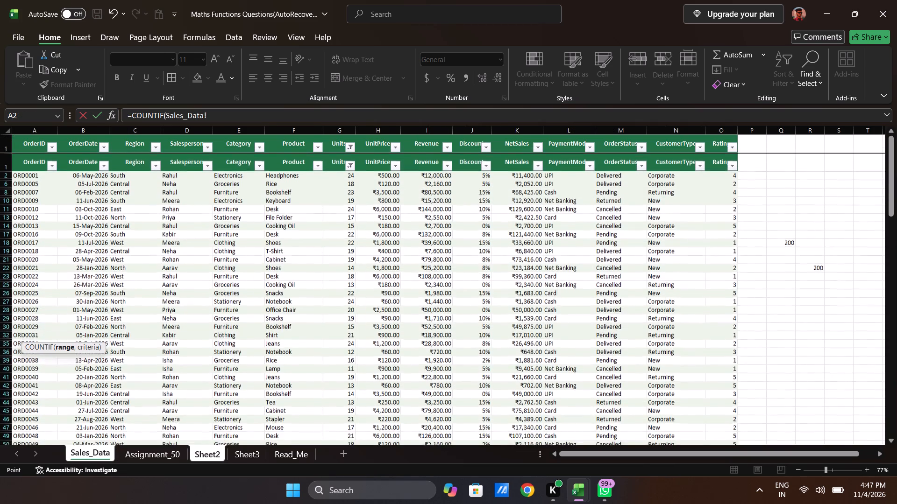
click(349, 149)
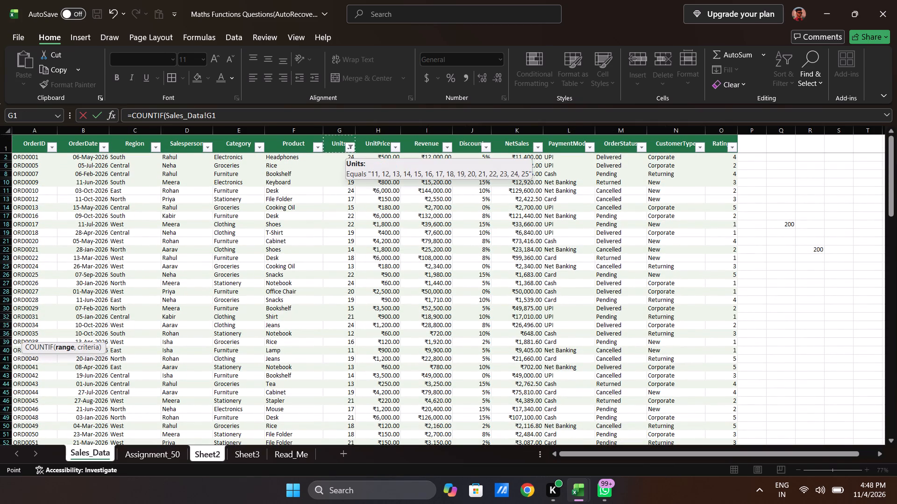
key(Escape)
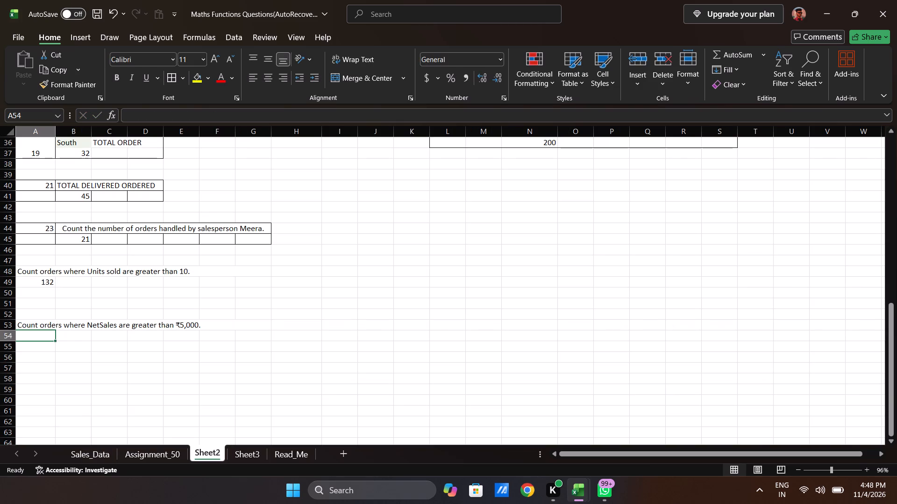
Clear the filter on the Units column of Sales_Data so all orders are included.
click(90, 450)
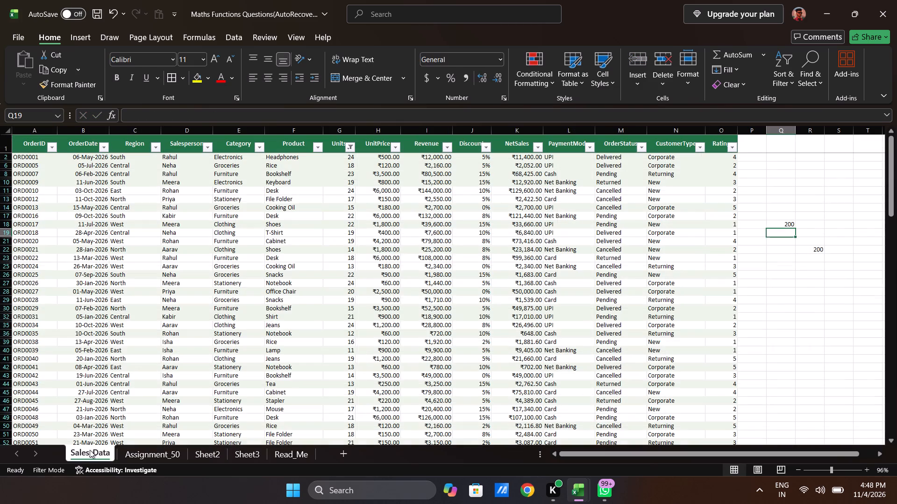
click(350, 149)
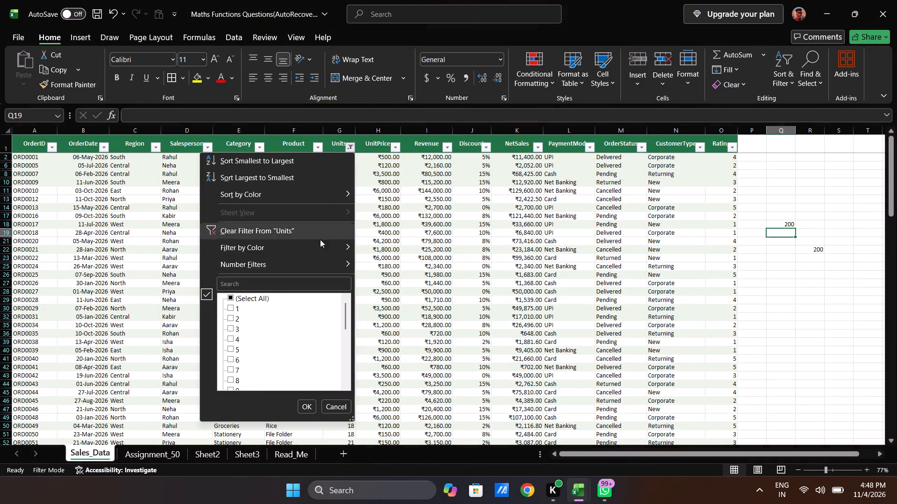
click(278, 231)
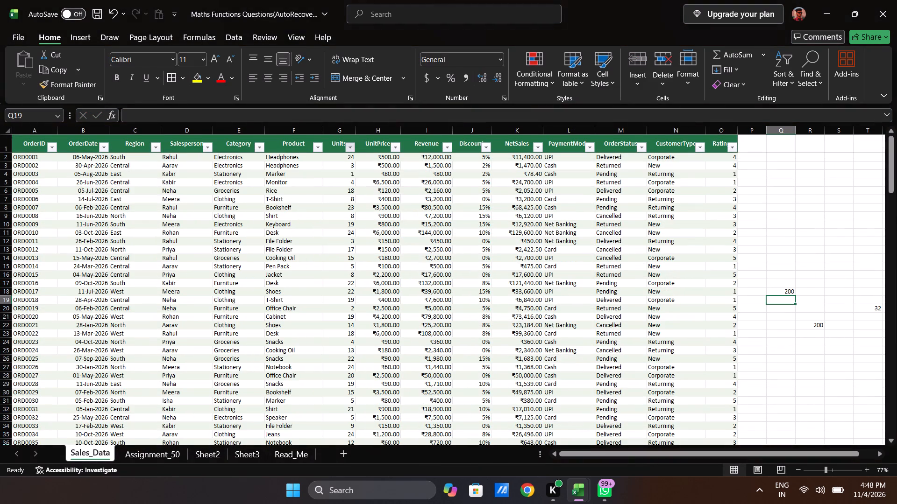
scroll(329, 210, down, 7)
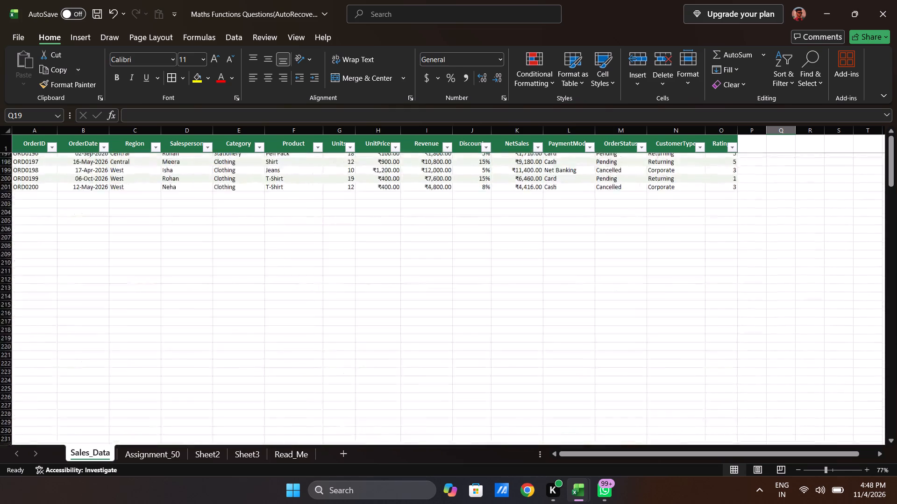
scroll(329, 210, up, 1)
scroll(329, 210, down, 1)
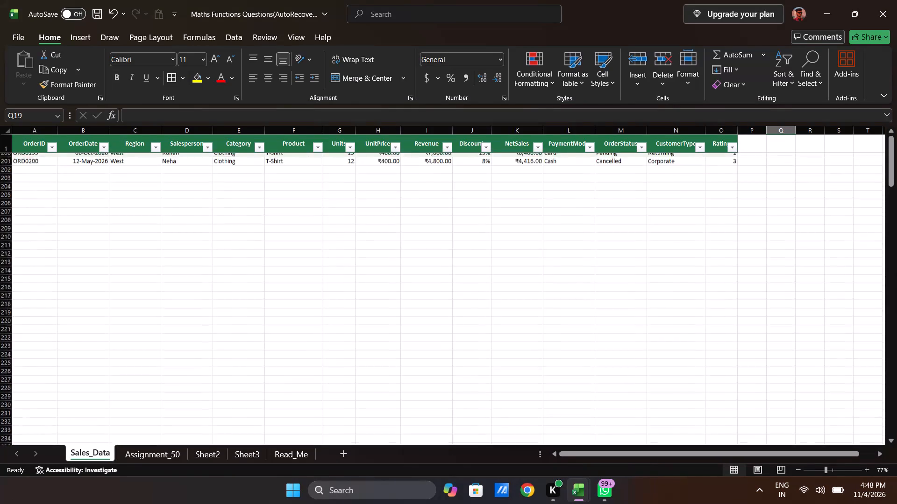
scroll(329, 210, up, 4)
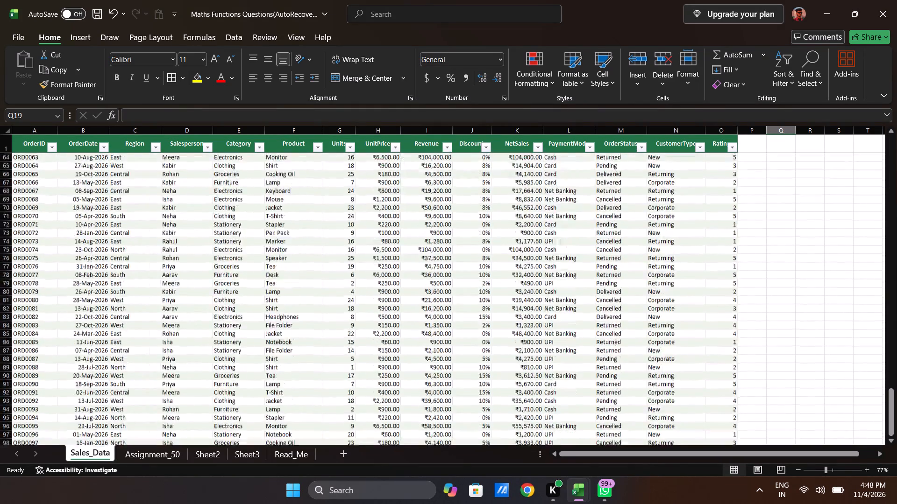
scroll(329, 210, up, 4)
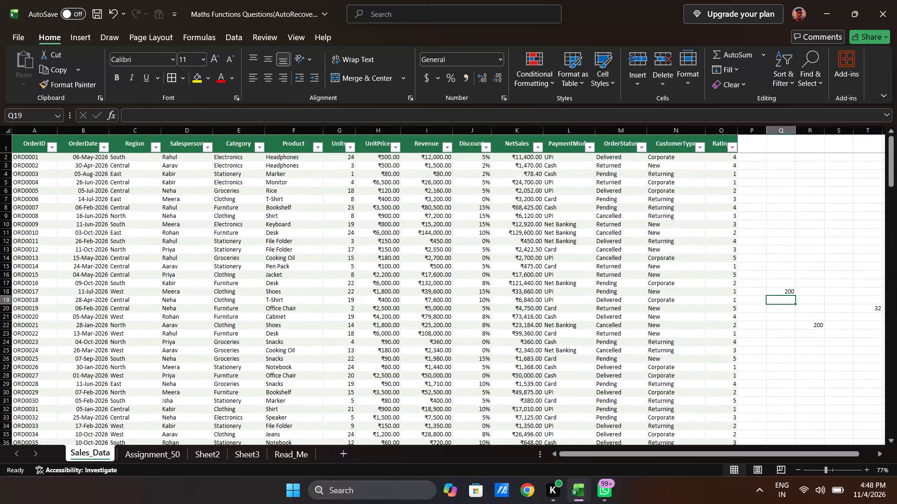
scroll(740, 271, left, 1)
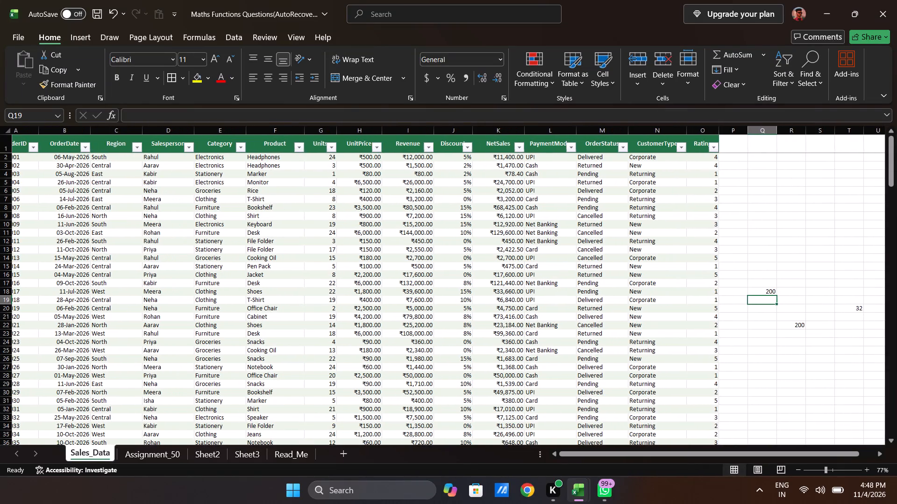
scroll(740, 271, left, 1)
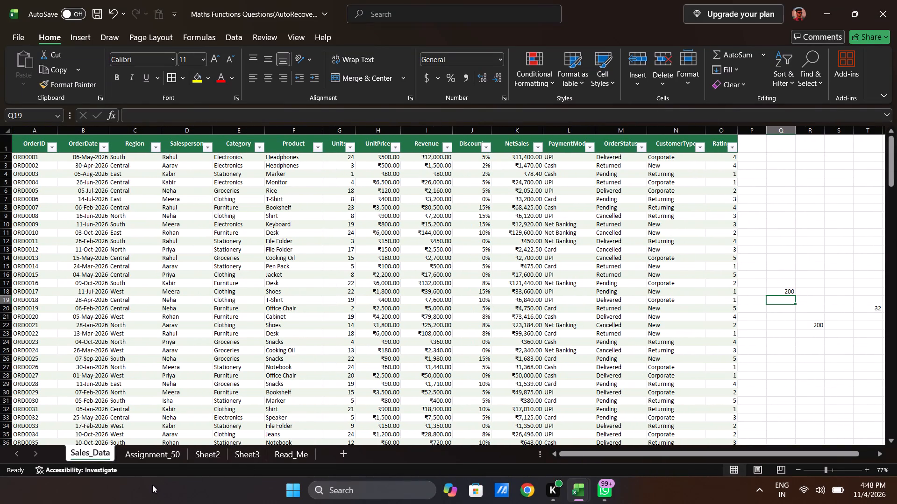
Enter =COUNTIF(Sales_Data!K2:K201,">5000") in cell A54 on Sheet2, below the NetSales question.
click(204, 452)
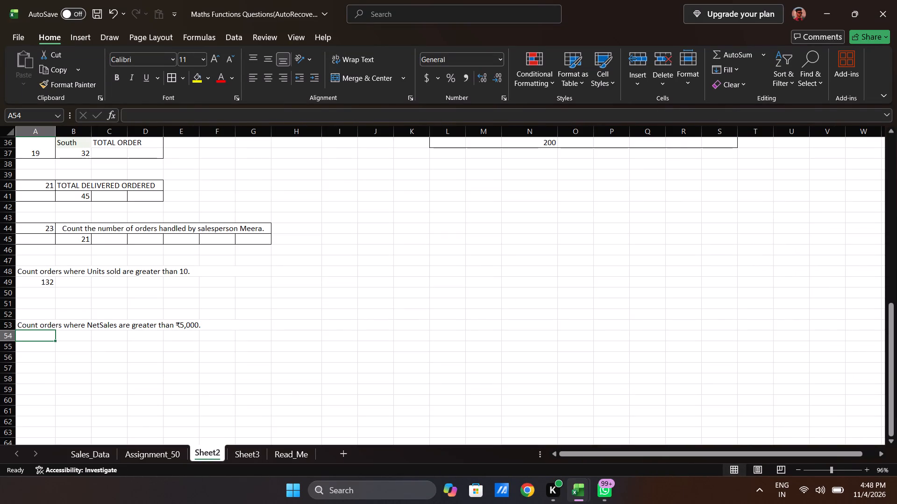
key(equal)
text(COUNTIF)
key(Tab)
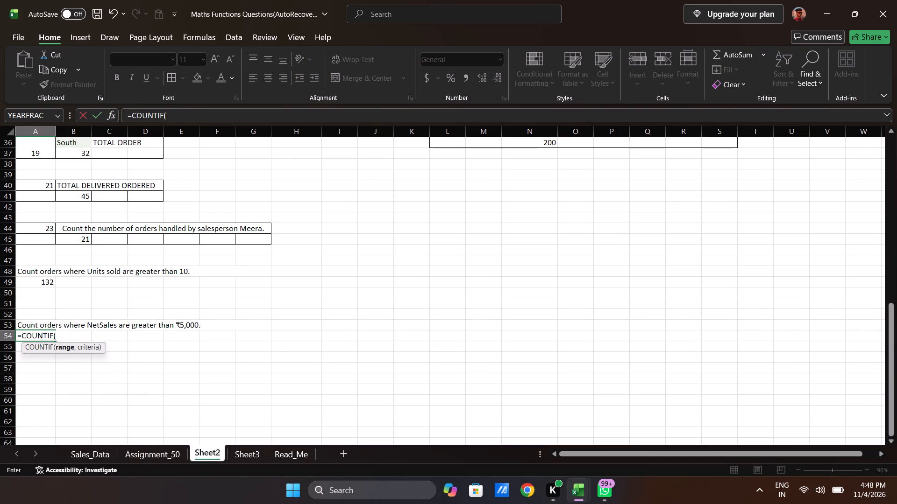
click(93, 452)
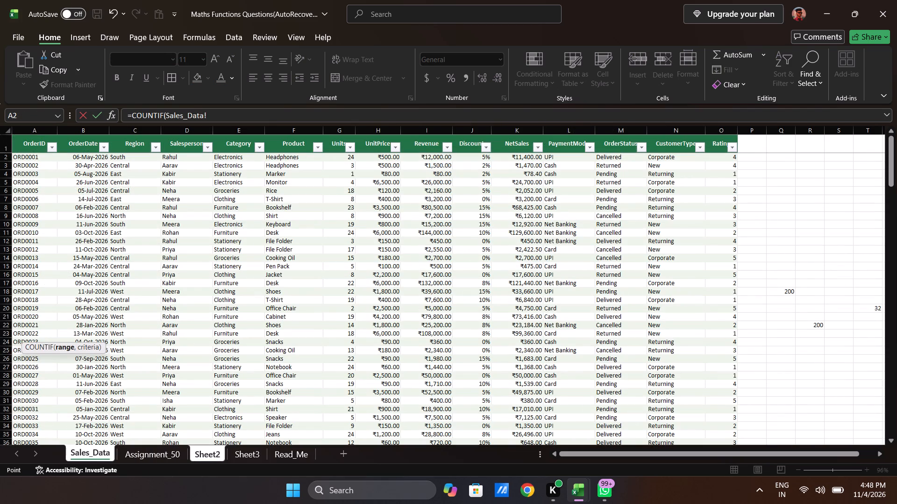
click(528, 157)
key(Up)
key(Up)
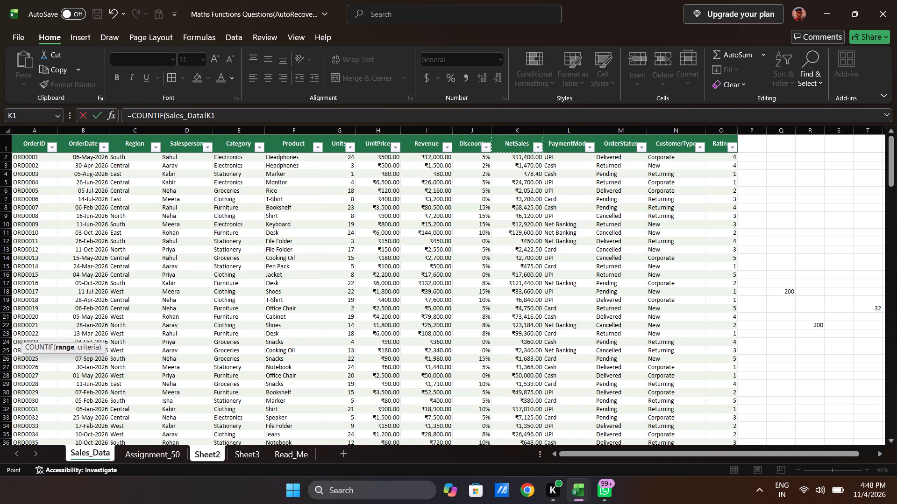
key(Down)
key(ctrl+shift+Down)
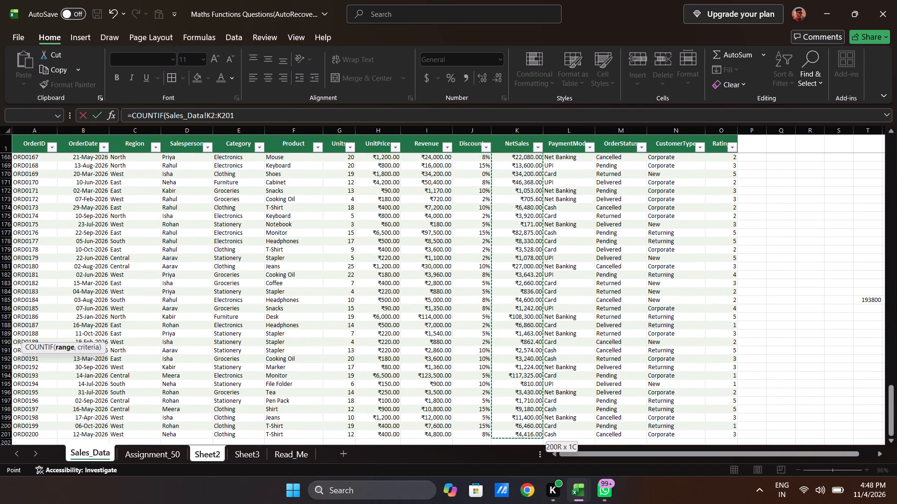
key(comma)
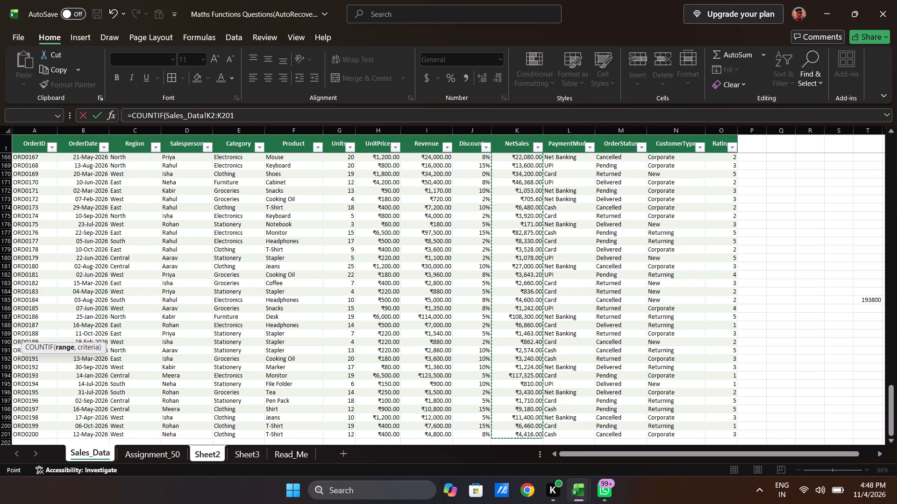
key(shift+quotedbl)
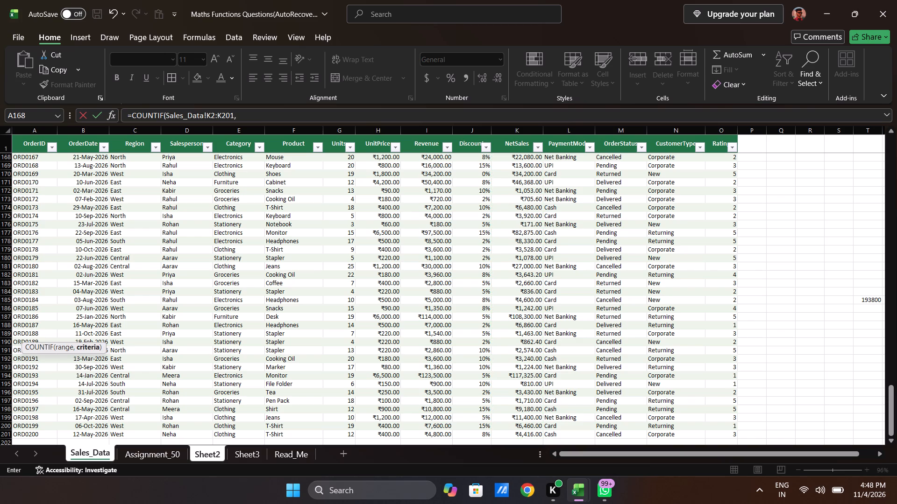
key(shift+greater)
text(5000)
text("))
key(Return)
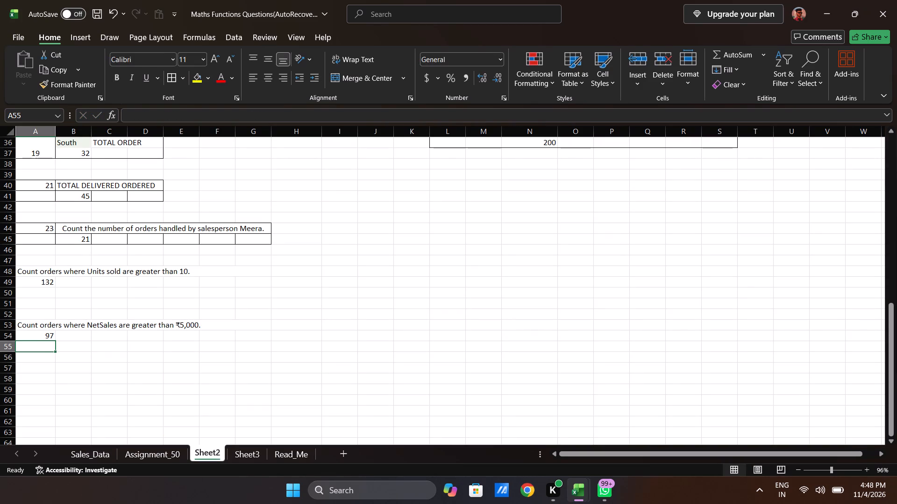
Filter the NetSales column on Sales_Data to values greater than 5000.
click(103, 451)
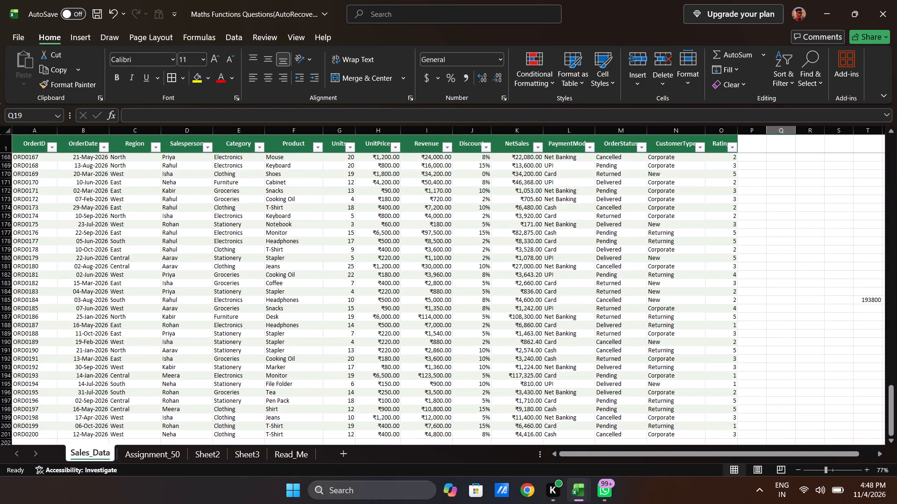
click(537, 147)
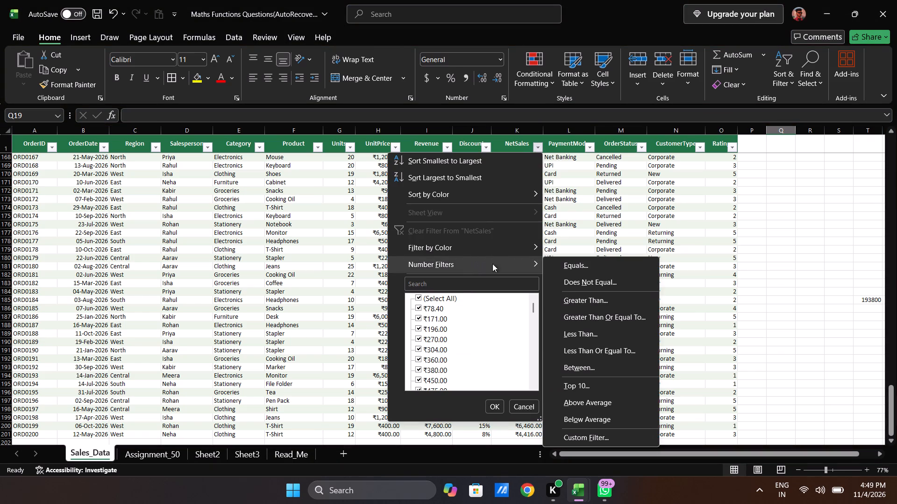
click(446, 265)
click(581, 305)
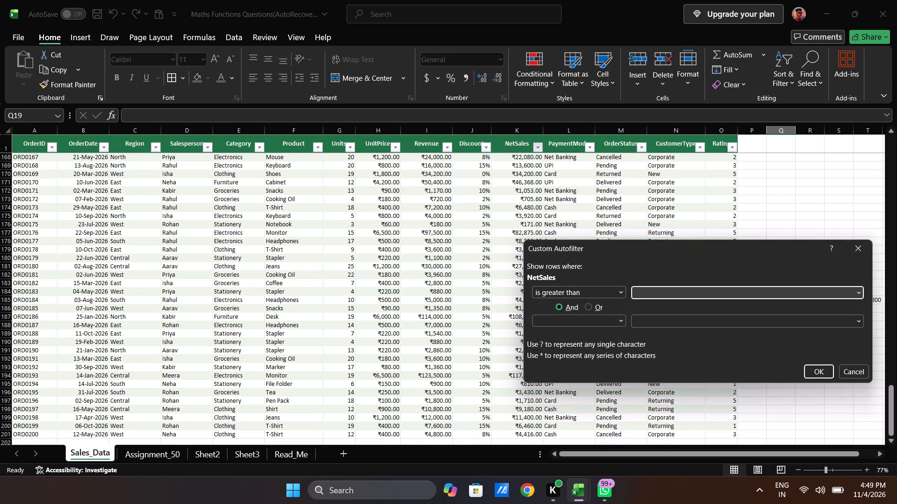
text(5000)
click(815, 371)
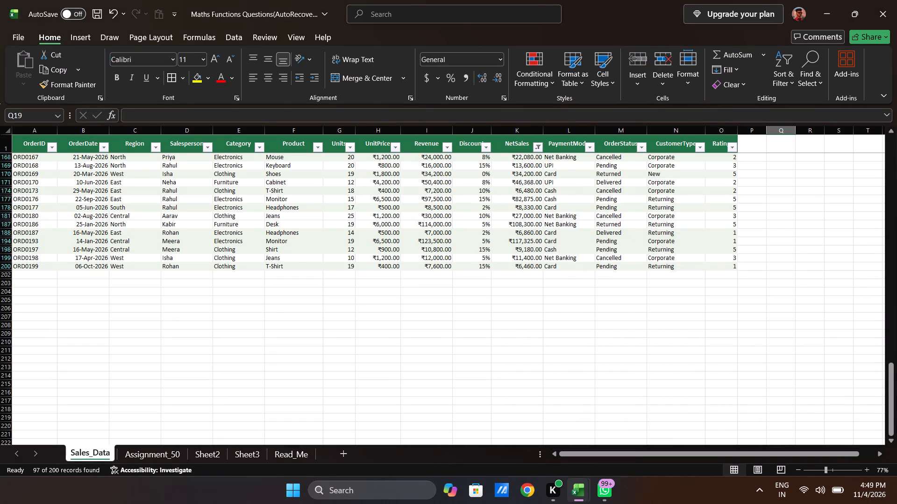
Look through the filtered Sales_Data orders, checking the NetSales values against the ₹5,000 threshold.
scroll(594, 301, up, 3)
scroll(594, 301, down, 3)
scroll(594, 301, up, 2)
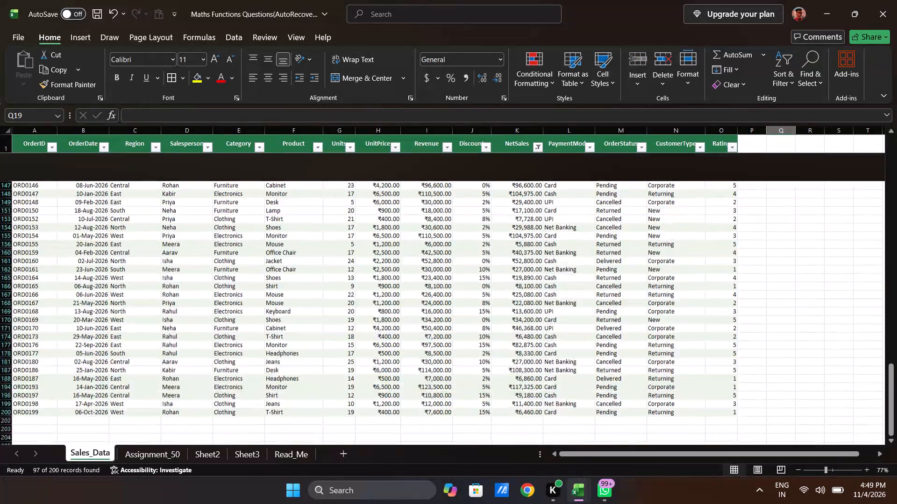
scroll(594, 301, up, 7)
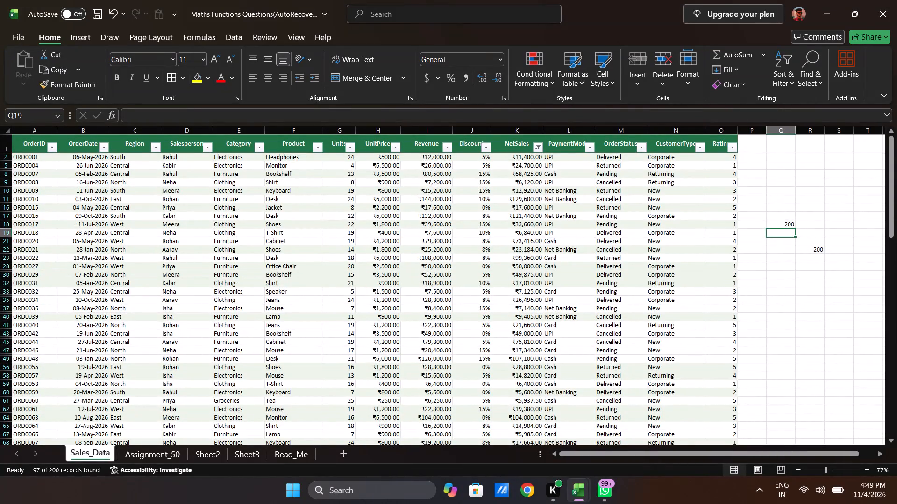
scroll(765, 315, left, 3)
scroll(765, 315, up, 2)
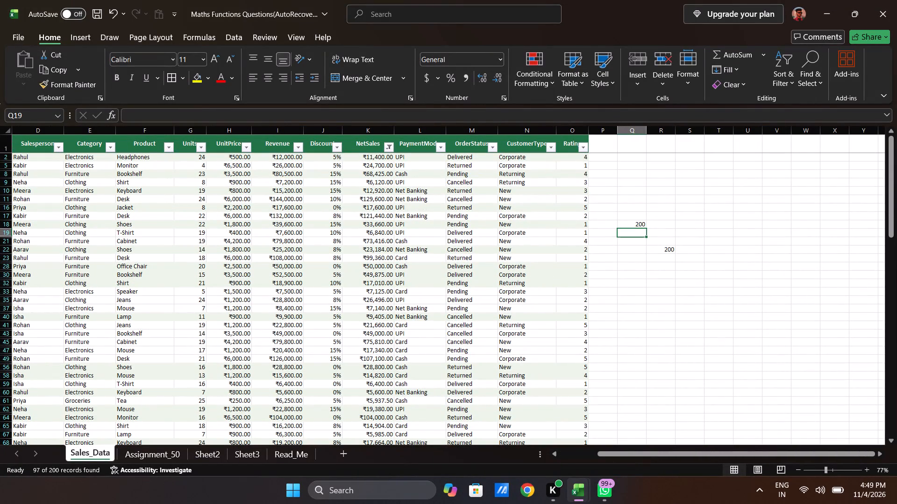
scroll(714, 159, up, 1)
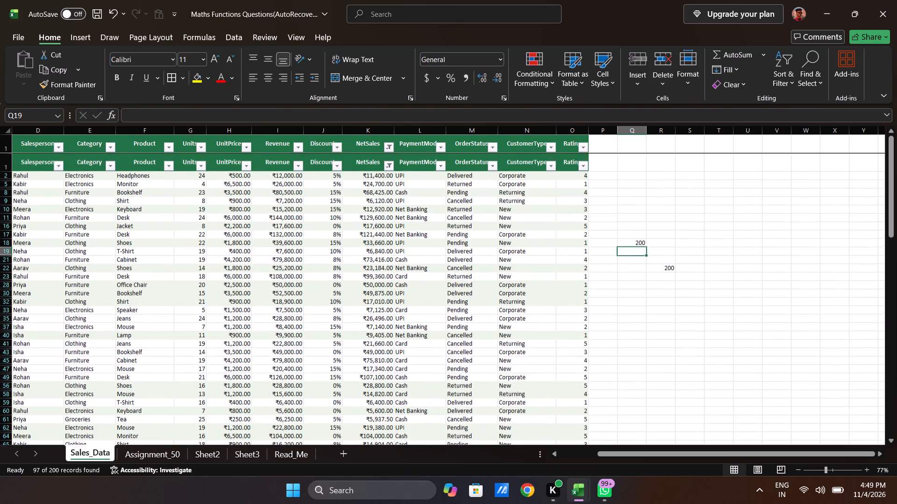
Enter 1 and 2 in cells T2 and T5 of the filtered Sales_Data sheet and fill column T down through row 200.
click(711, 159)
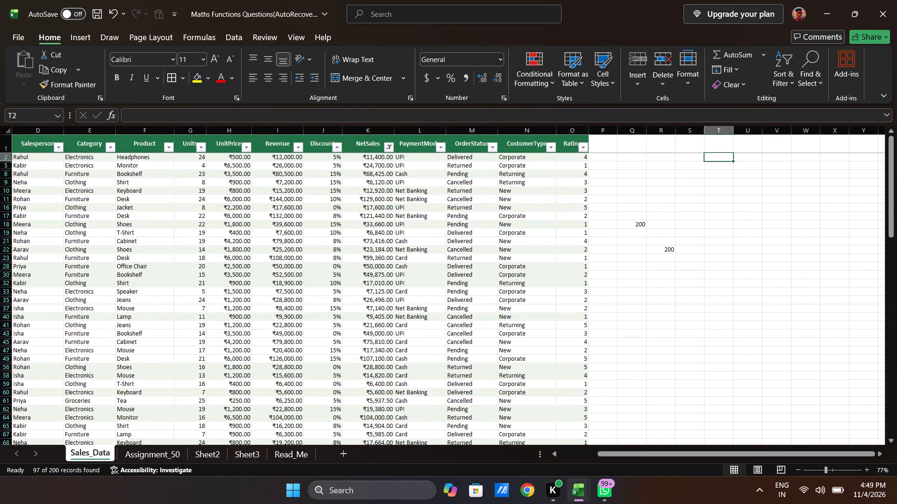
key(1)
key(Return)
key(2)
key(Return)
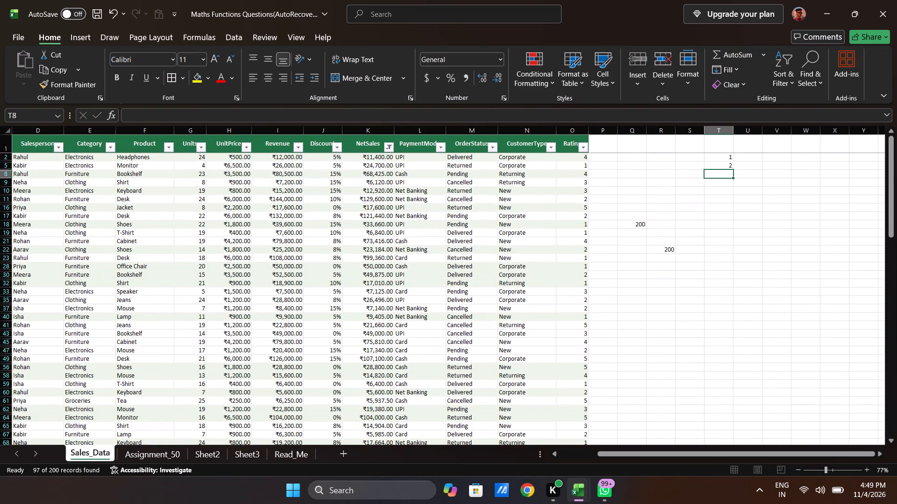
drag(725, 154, 725, 167)
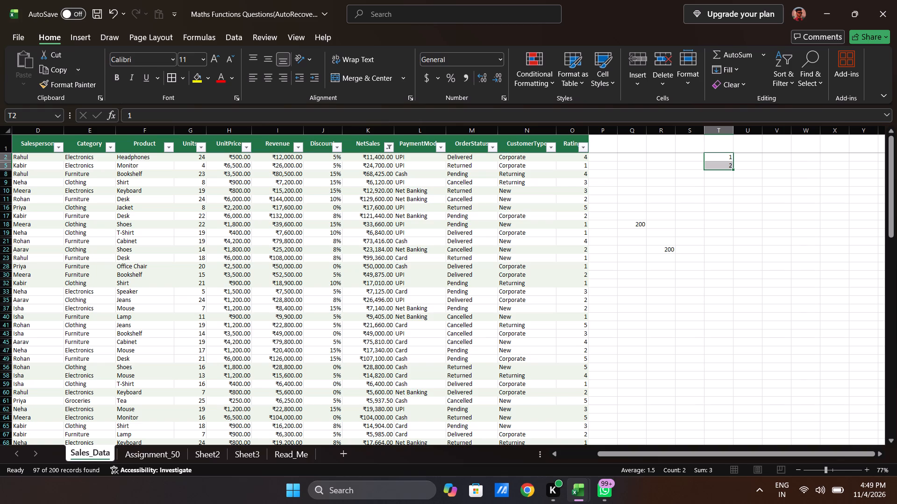
ctrl+drag(732, 169, 726, 344)
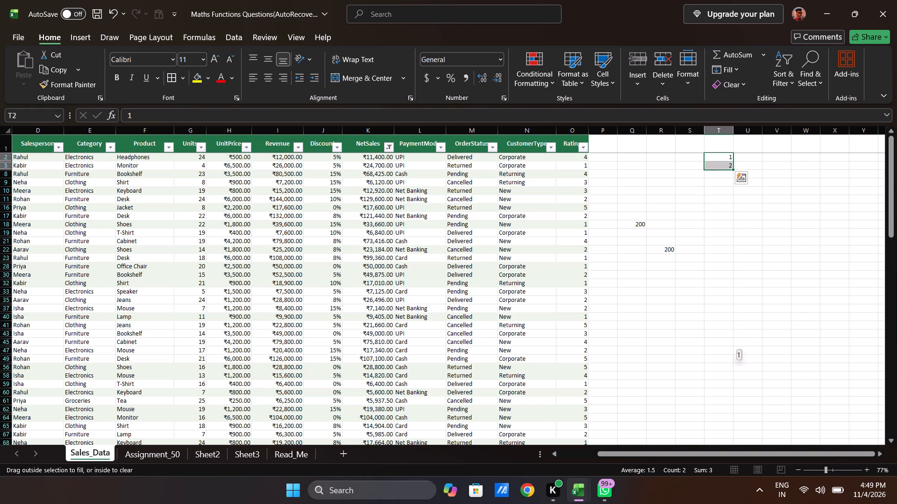
ctrl+drag(726, 344, 734, 503)
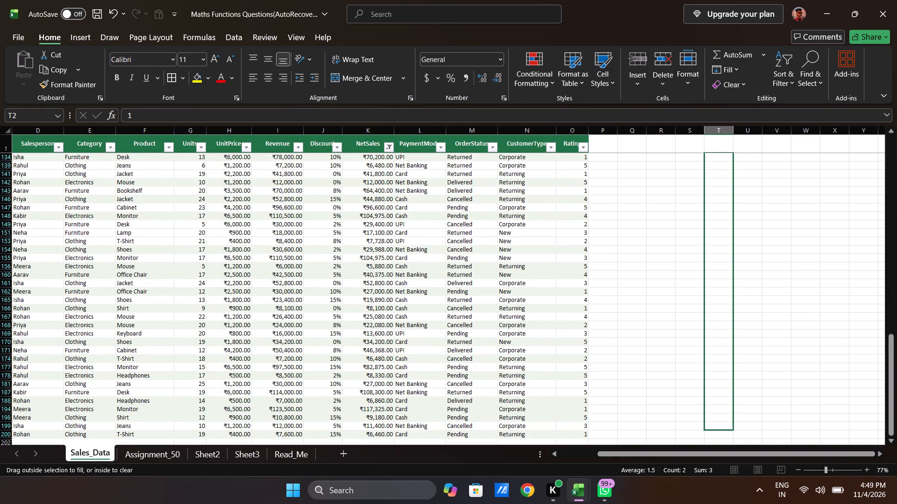
ctrl+drag(734, 503, 711, 232)
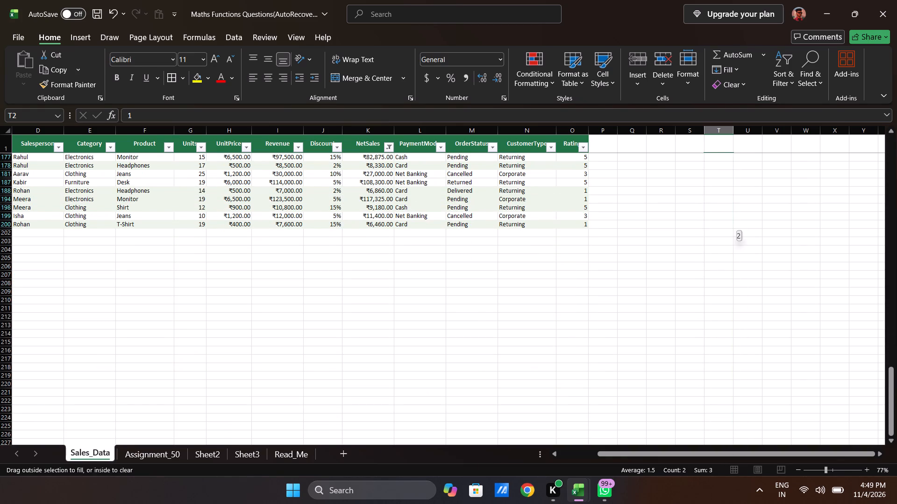
ctrl+drag(711, 232, 710, 226)
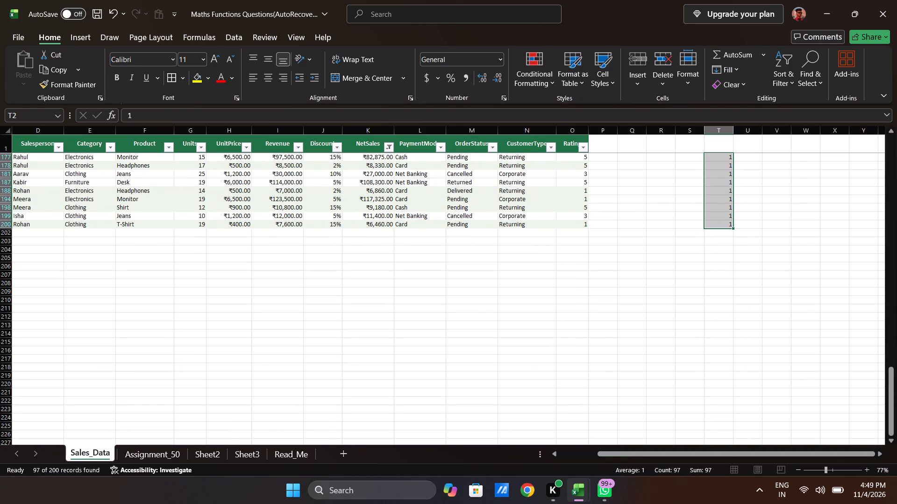
scroll(788, 230, up, 3)
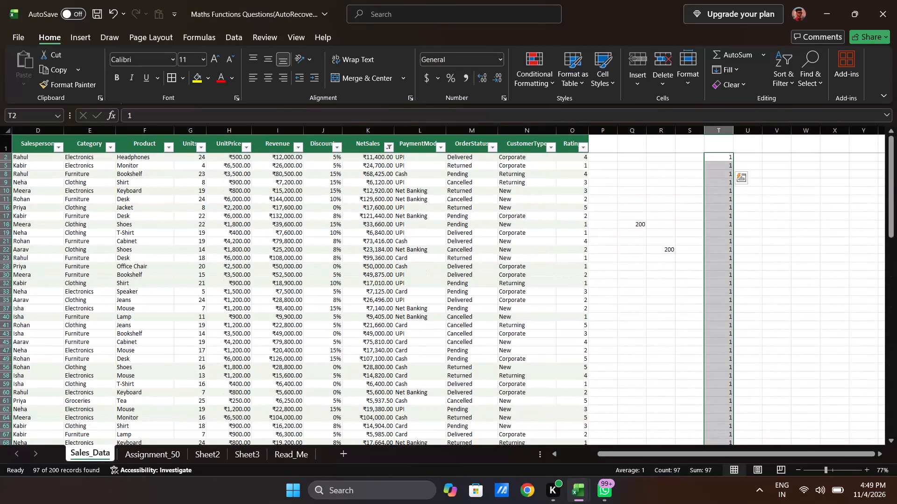
Count the filled helper numbers in column T by entering =COUNT(T2:T200) in cell V9 of Sales_Data.
click(776, 231)
click(773, 186)
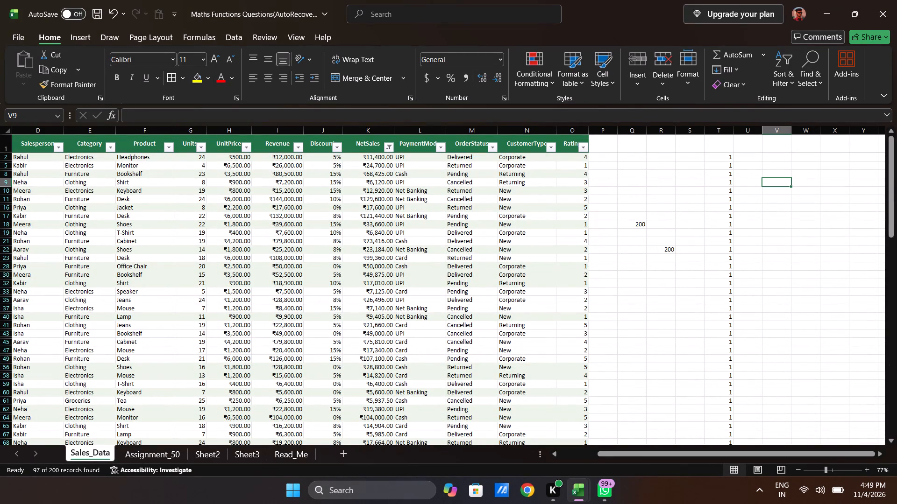
key(equal)
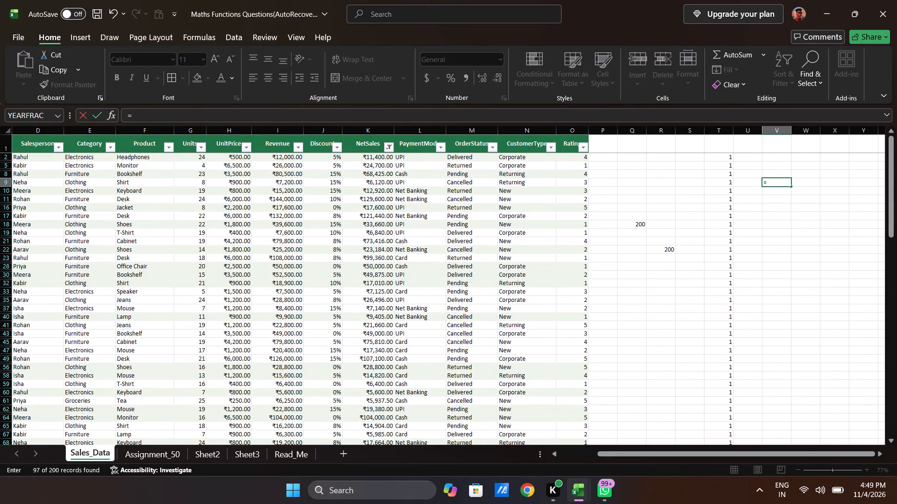
text(COUN)
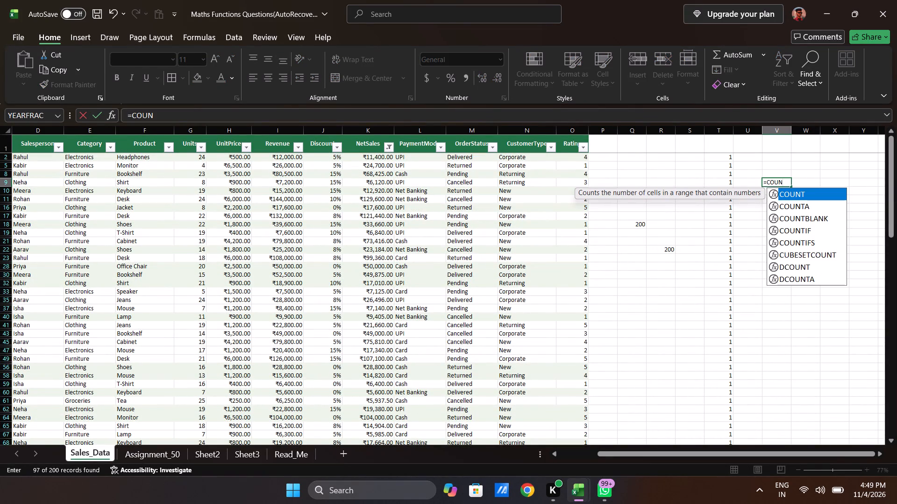
key(Tab)
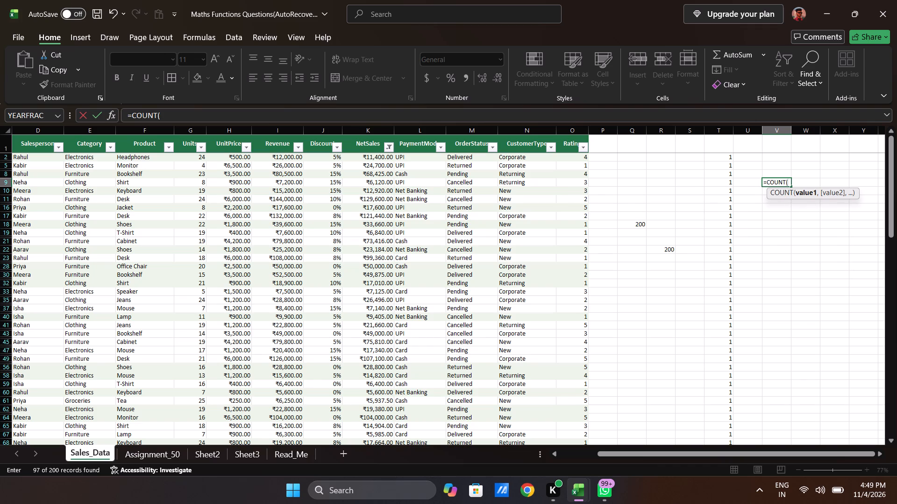
click(731, 160)
key(ctrl+shift+Down)
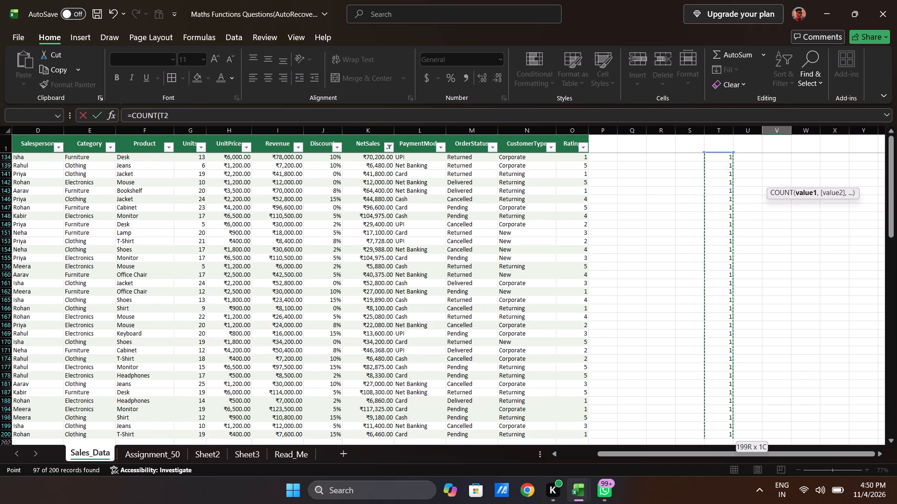
key(shift+parenright)
key(Return)
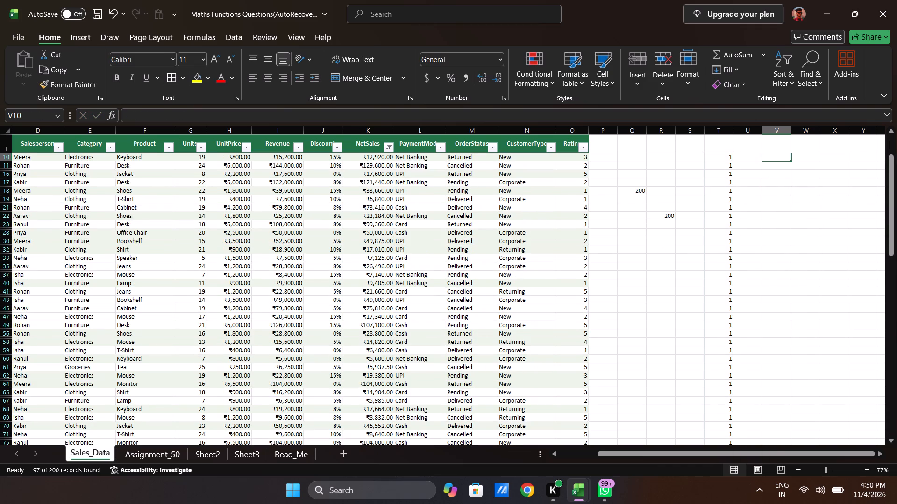
scroll(796, 227, up, 1)
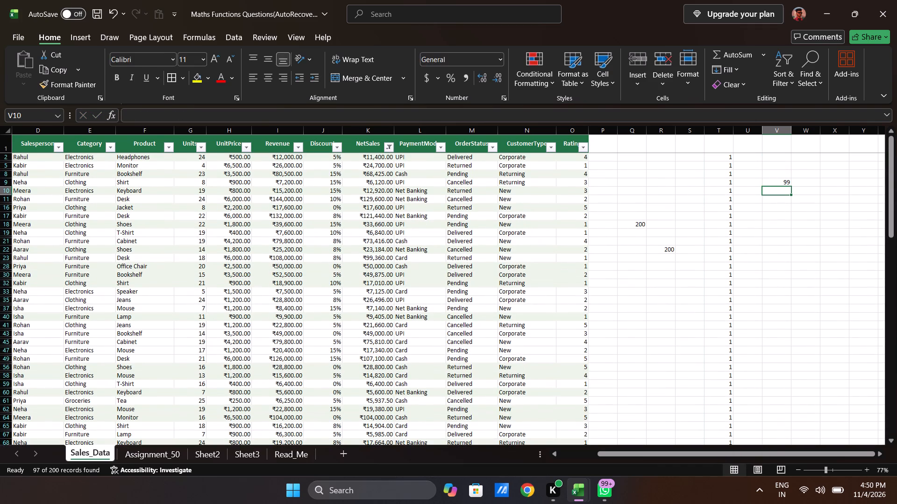
scroll(796, 227, up, 1)
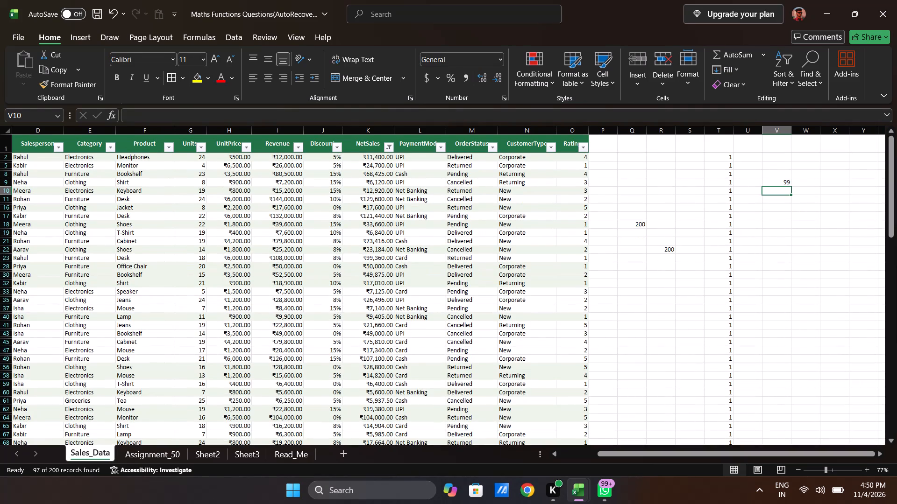
Check the NetSales COUNTIF answer on Sheet2 against the helper count, and return to Sales_Data.
click(213, 452)
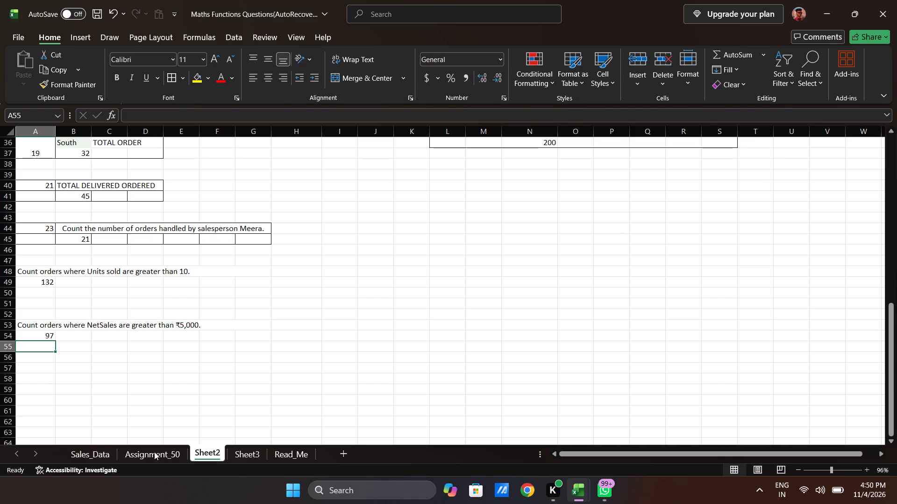
click(98, 451)
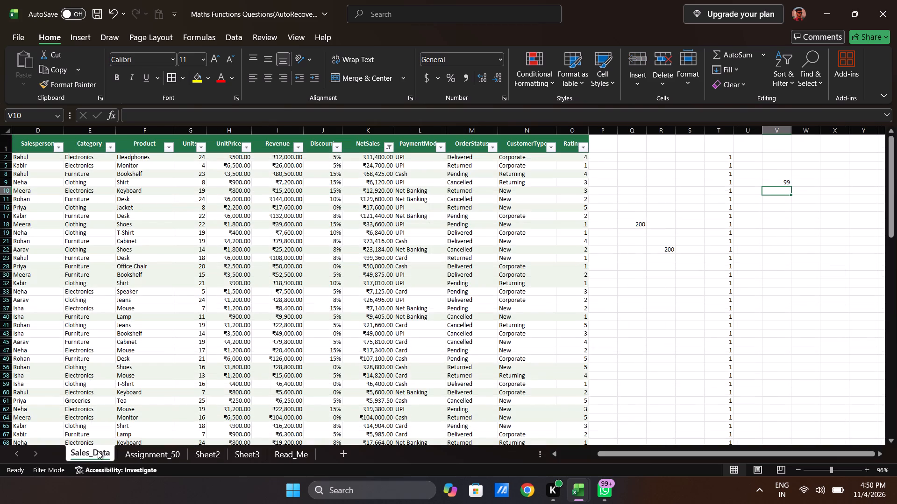
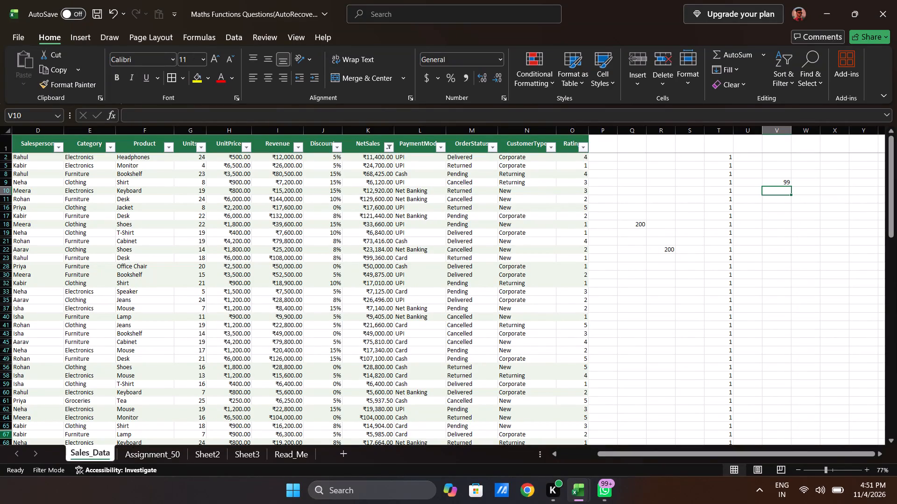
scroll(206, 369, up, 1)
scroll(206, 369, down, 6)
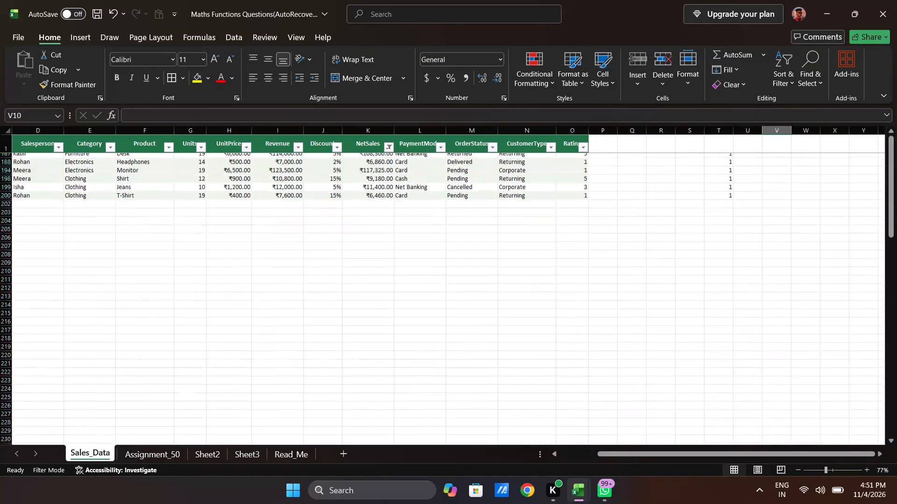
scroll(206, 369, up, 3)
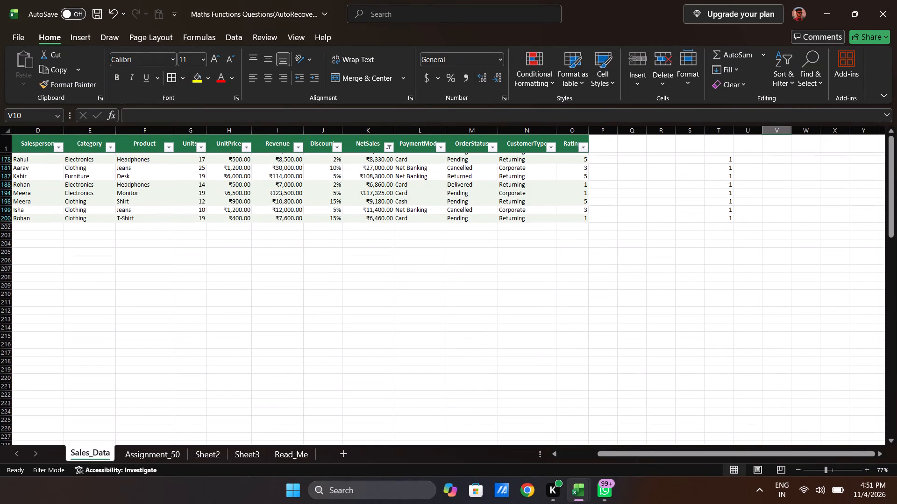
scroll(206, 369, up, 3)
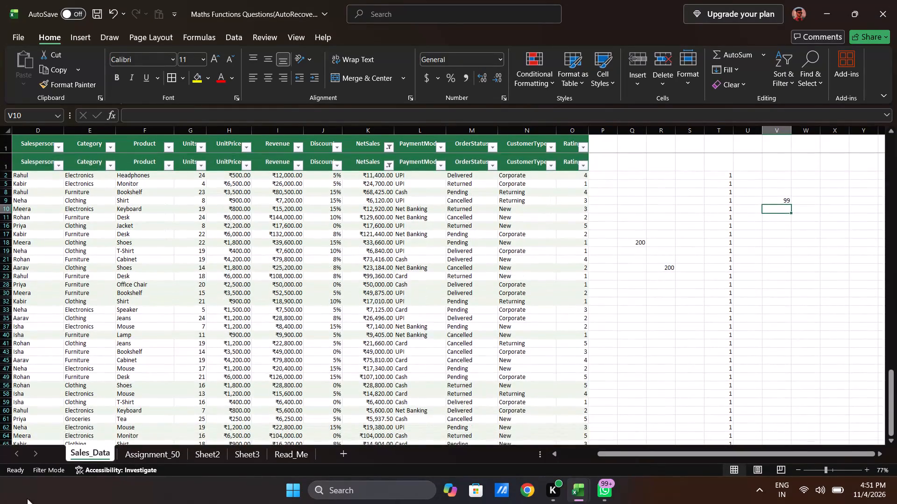
Merge cells A57 to F57 on Sheet2 to hold the COUNTIFS question 25 from Assignment_50.
click(204, 458)
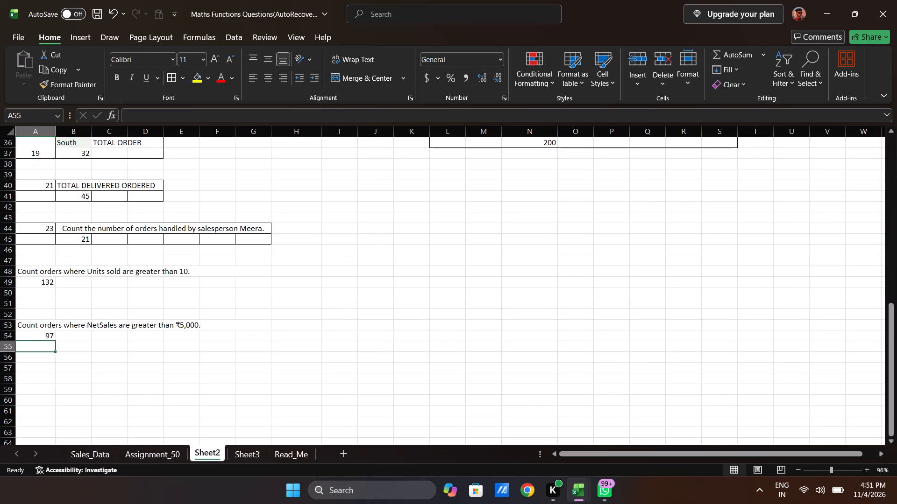
key(Return)
key(Return)
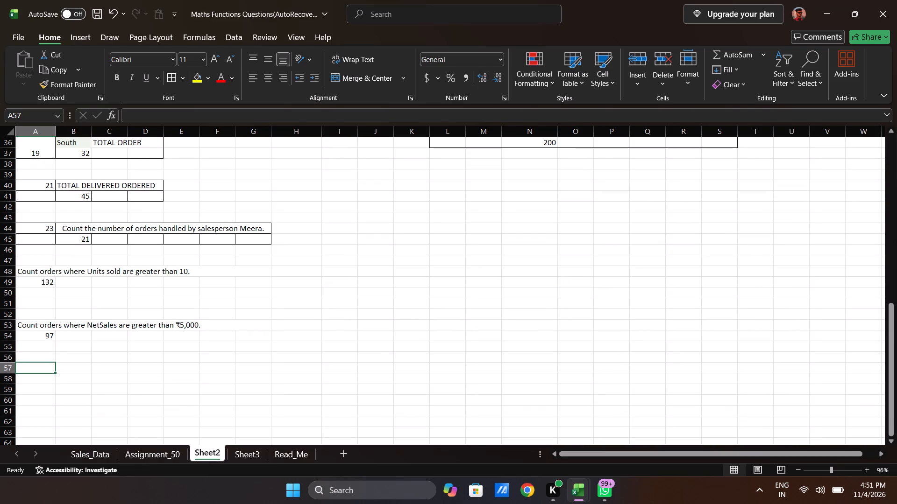
key(BackSpace)
key(Up)
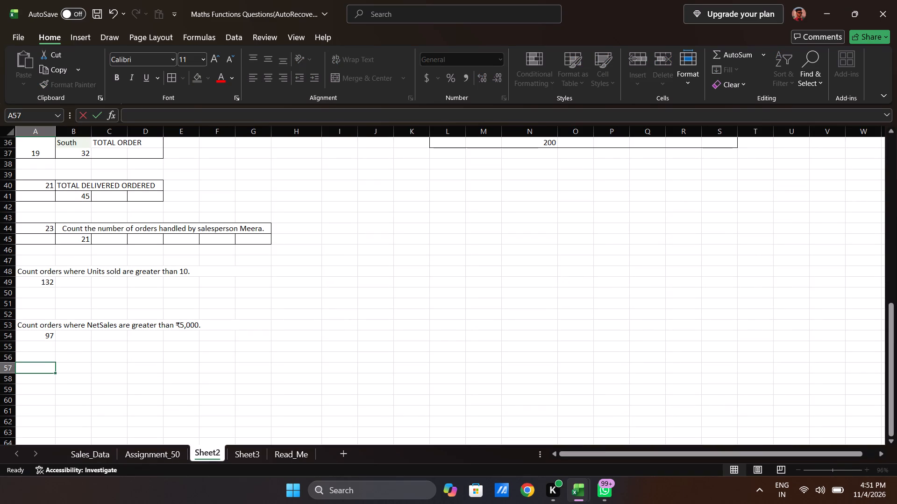
key(Return)
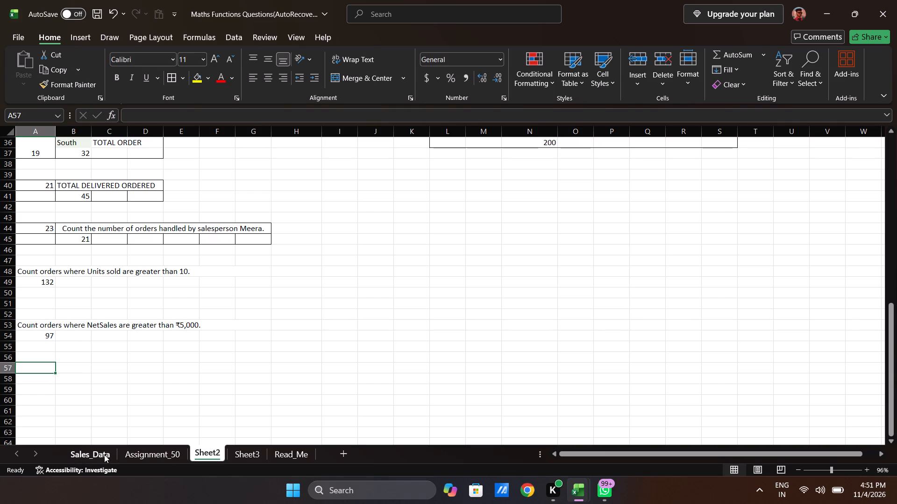
click(135, 453)
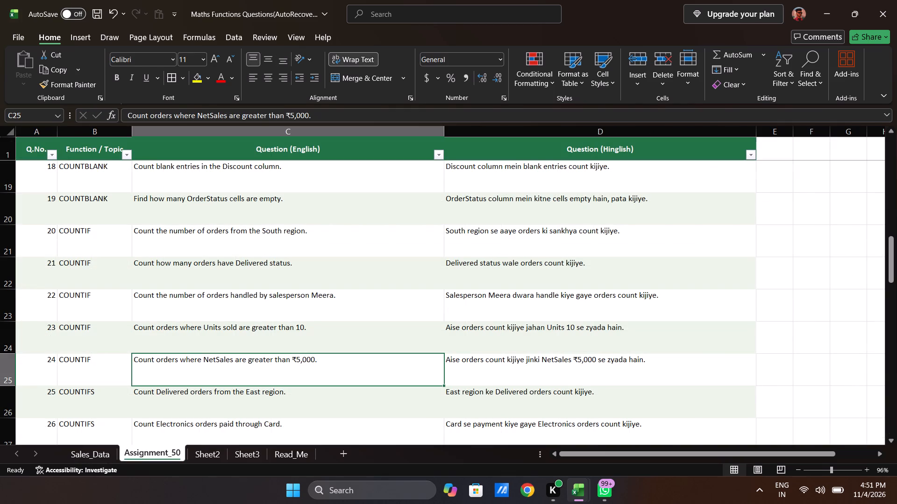
click(227, 406)
key(ctrl+c)
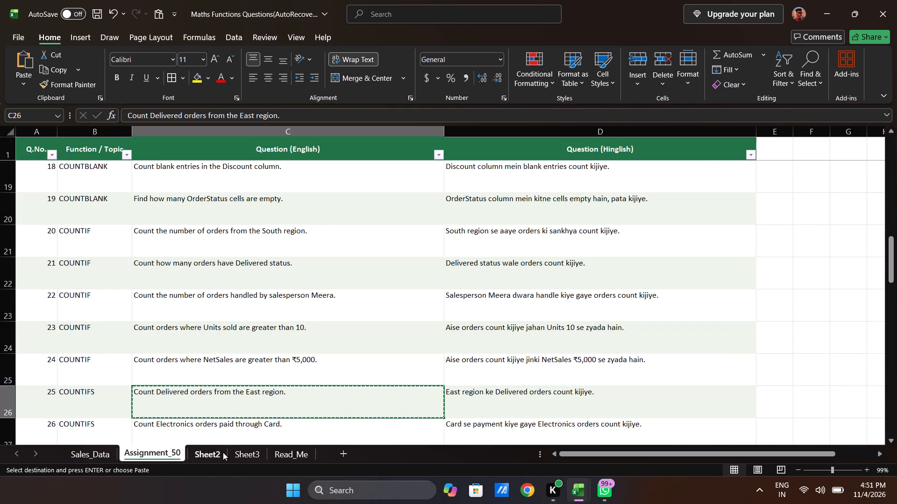
click(215, 454)
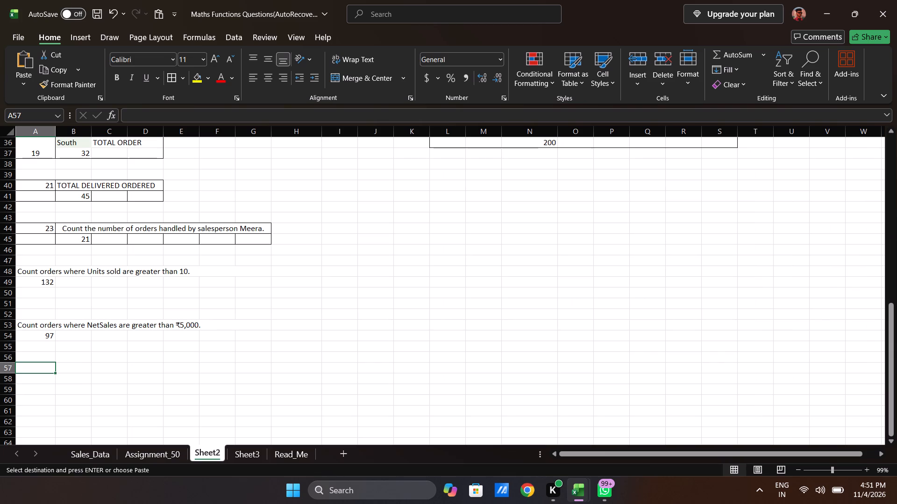
key(shift+Right)
key(shift+Right)
key(shift+Right)
key(shift+Right)
key(shift+Right)
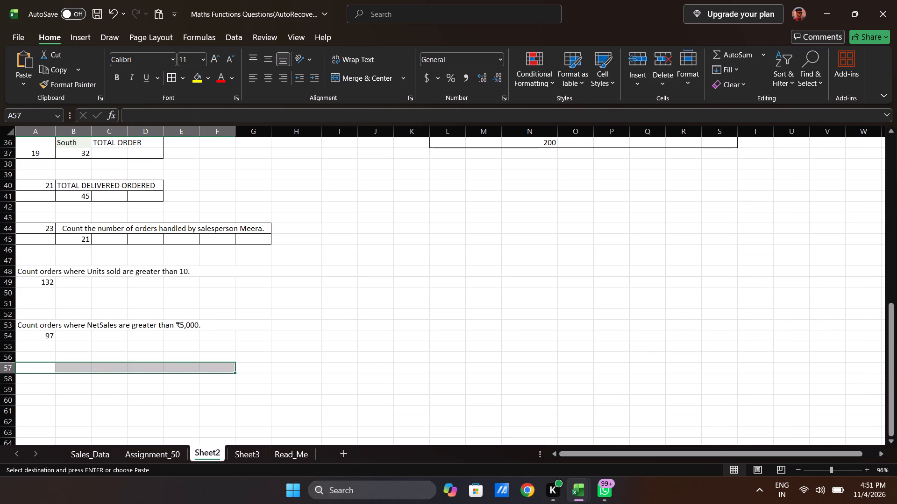
key(alt+h)
key(alt+m)
text(VV)
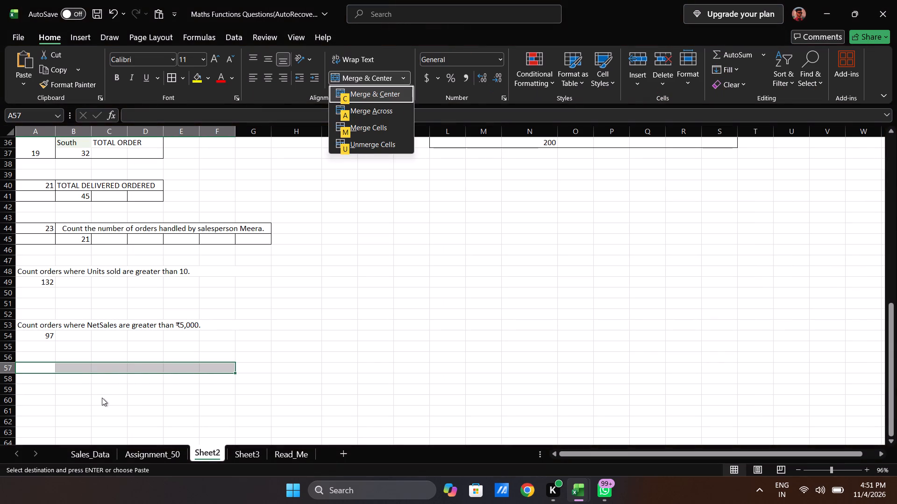
text(MM)
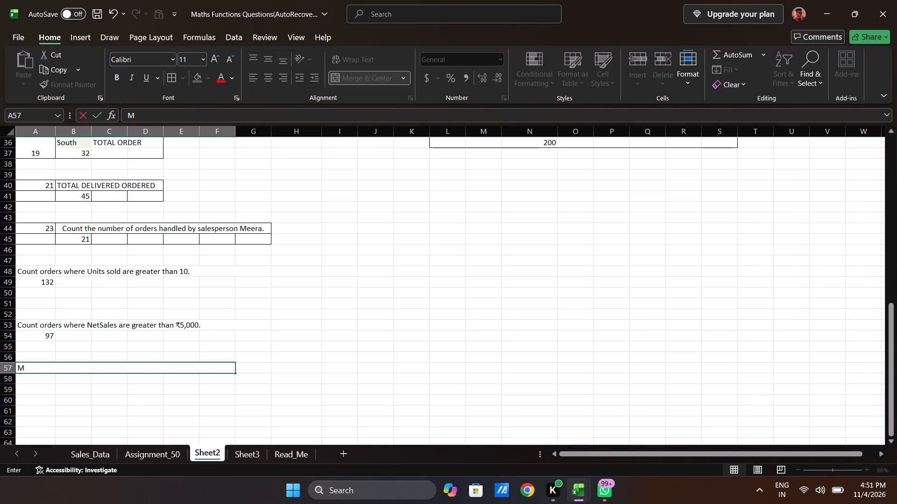
key(BackSpace)
key(ctrl+v)
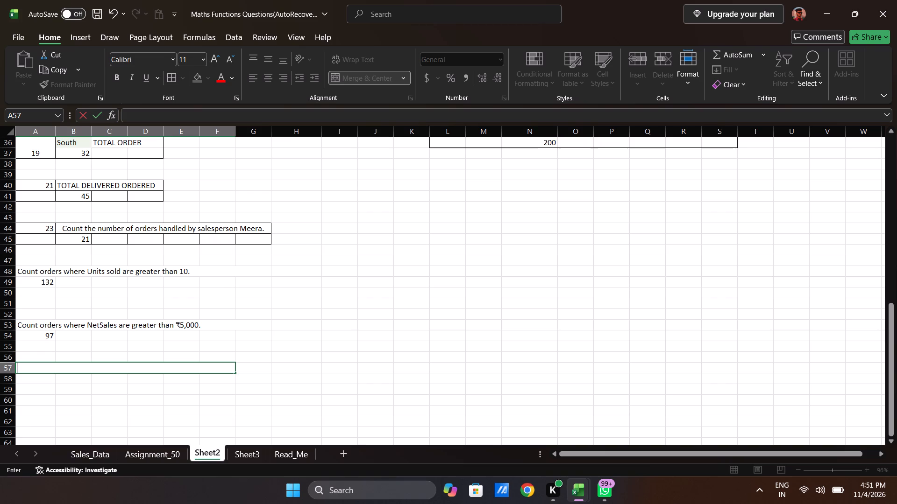
Copy the question "Count Delivered orders from the East region." from Assignment_50 into the merged cell A57 on Sheet2.
click(138, 451)
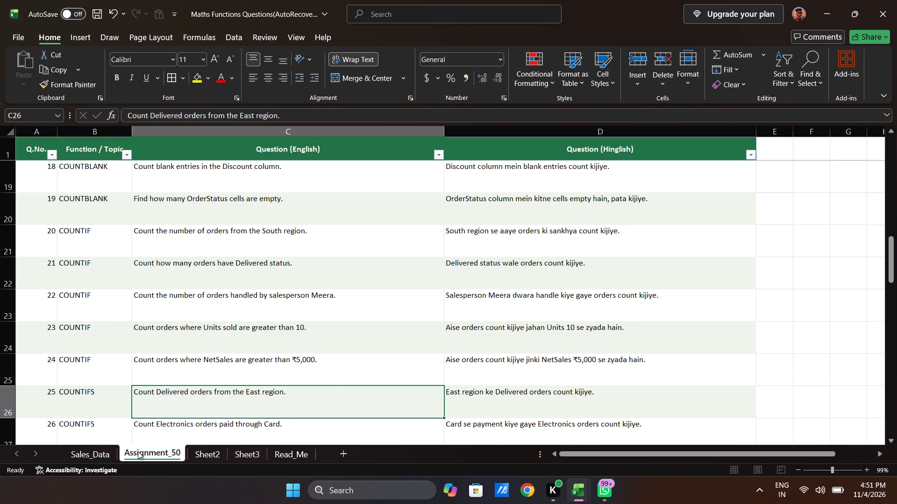
key(ctrl+c)
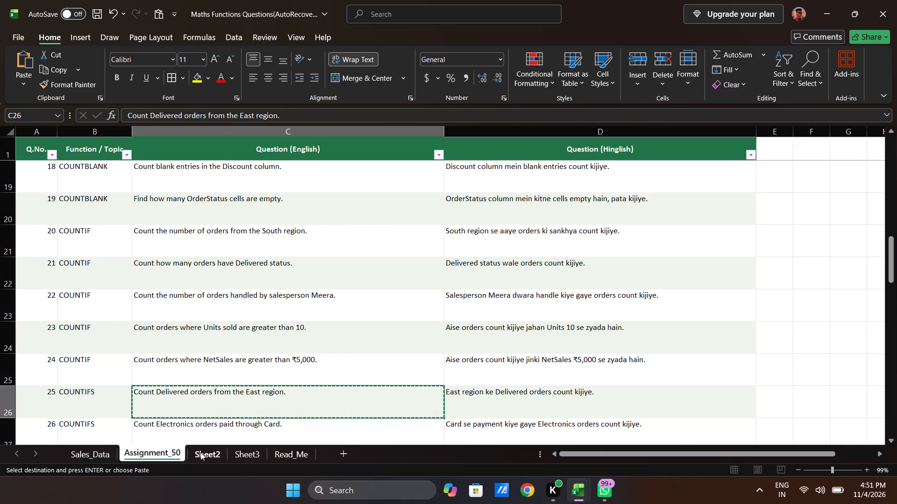
click(203, 452)
key(ctrl+v)
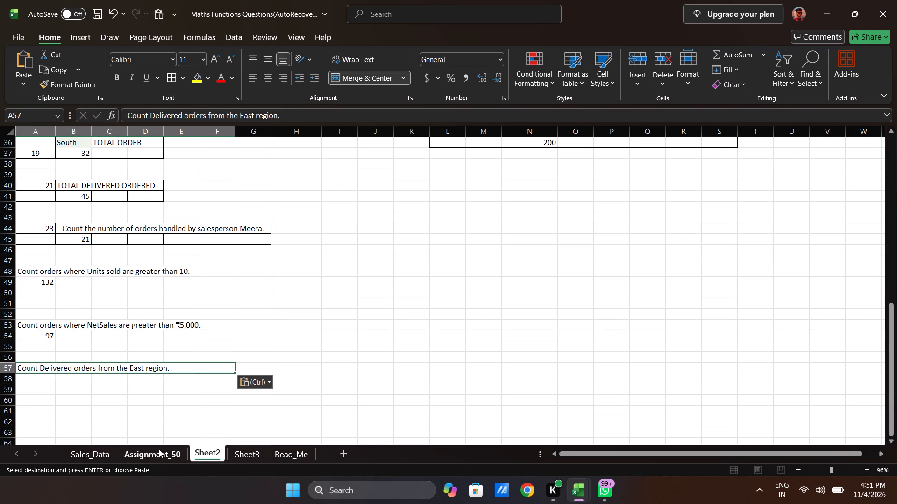
key(Return)
key(Return)
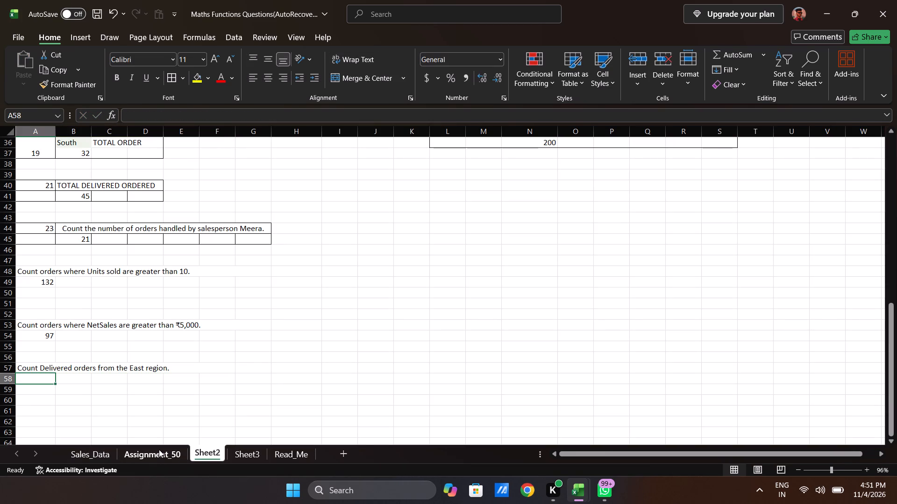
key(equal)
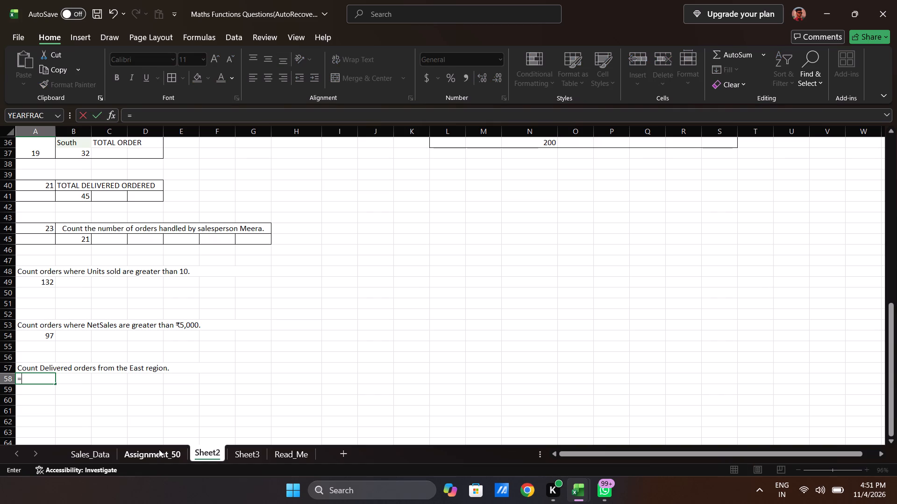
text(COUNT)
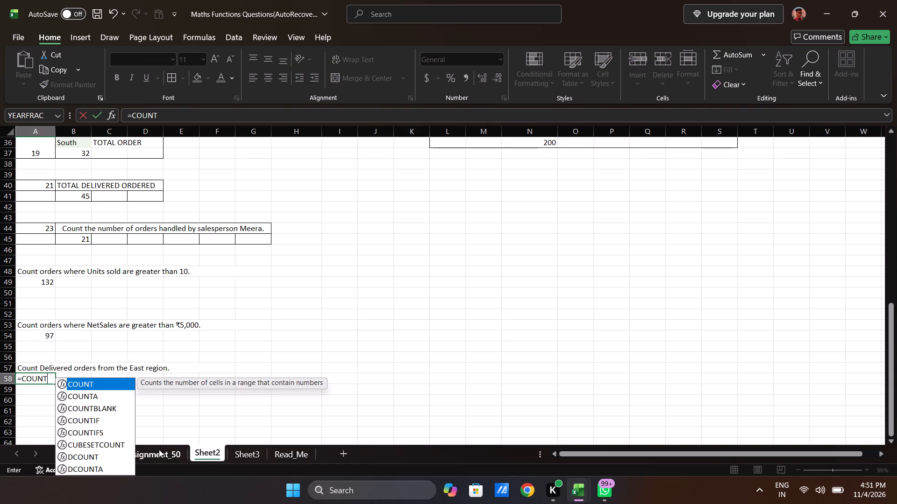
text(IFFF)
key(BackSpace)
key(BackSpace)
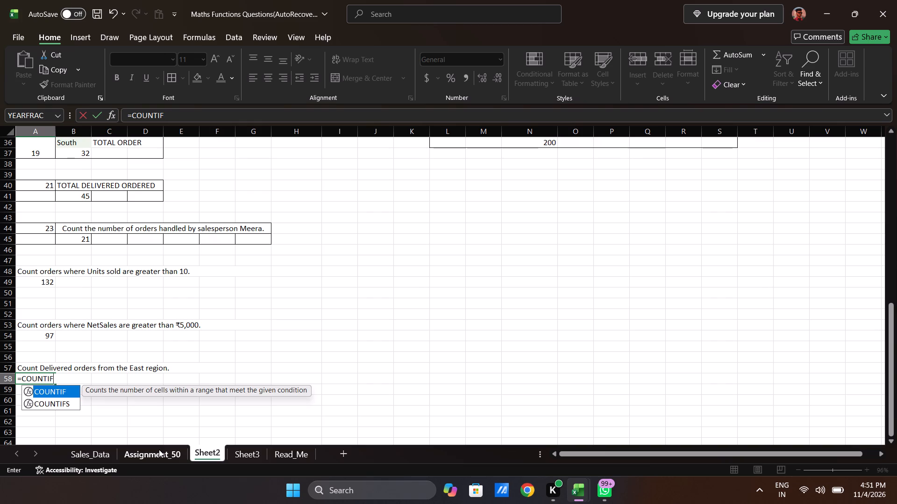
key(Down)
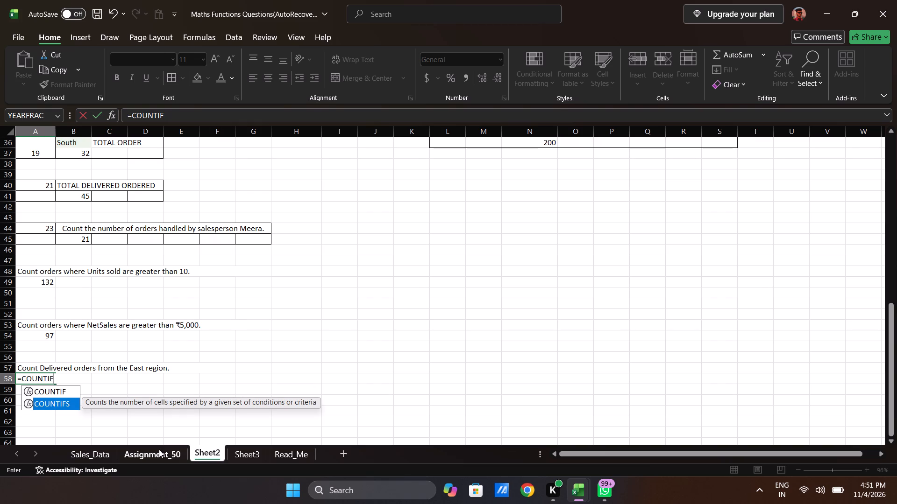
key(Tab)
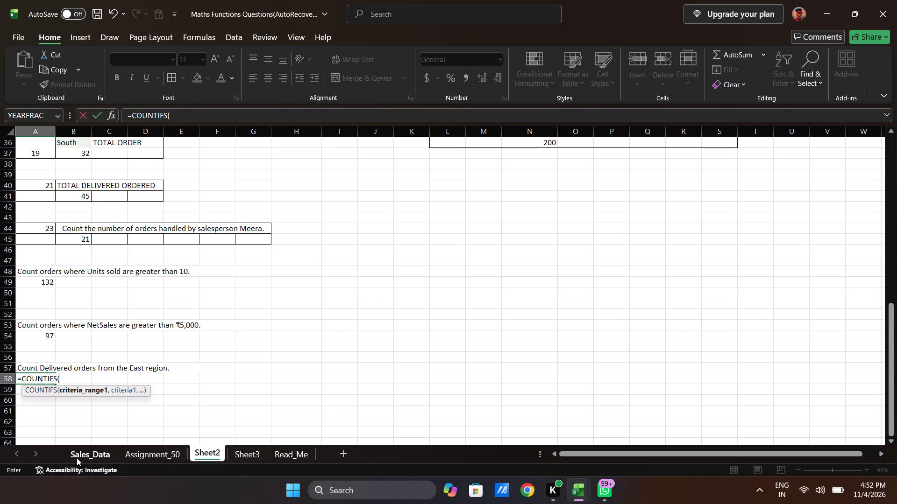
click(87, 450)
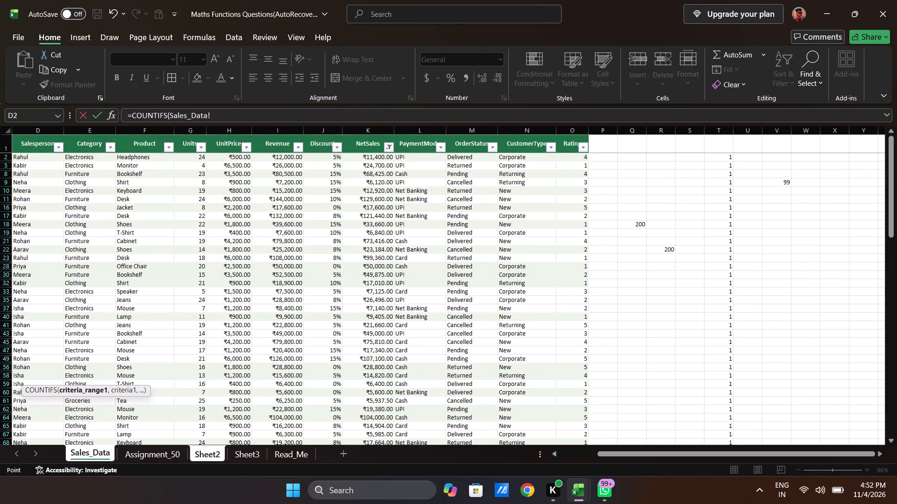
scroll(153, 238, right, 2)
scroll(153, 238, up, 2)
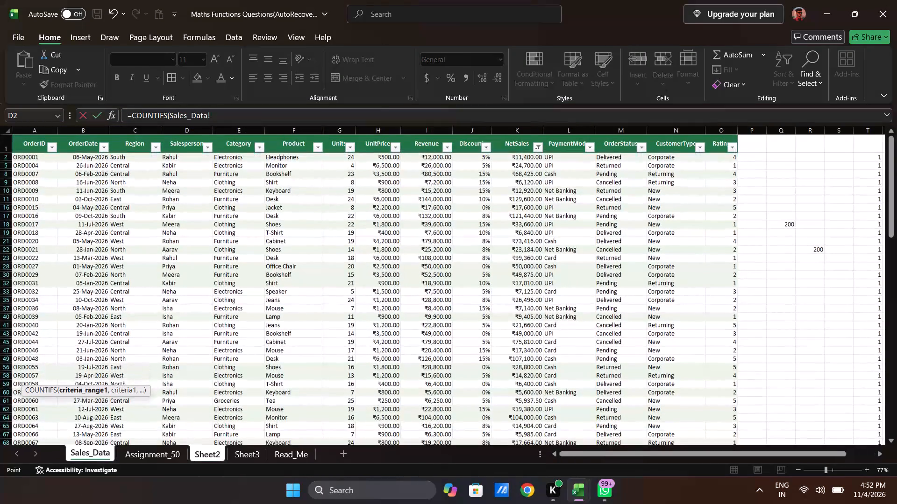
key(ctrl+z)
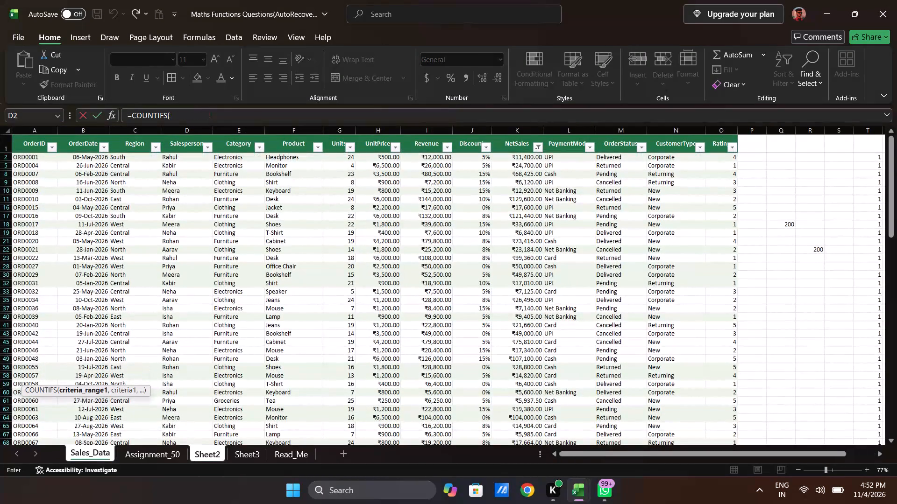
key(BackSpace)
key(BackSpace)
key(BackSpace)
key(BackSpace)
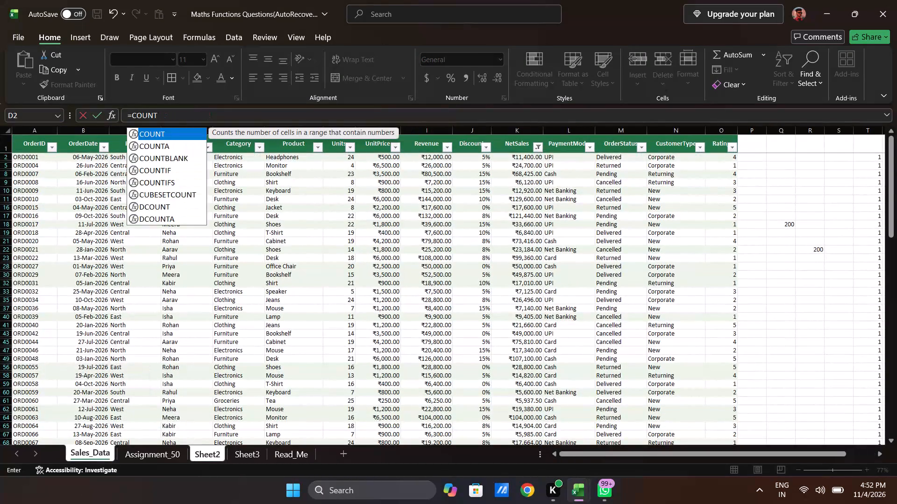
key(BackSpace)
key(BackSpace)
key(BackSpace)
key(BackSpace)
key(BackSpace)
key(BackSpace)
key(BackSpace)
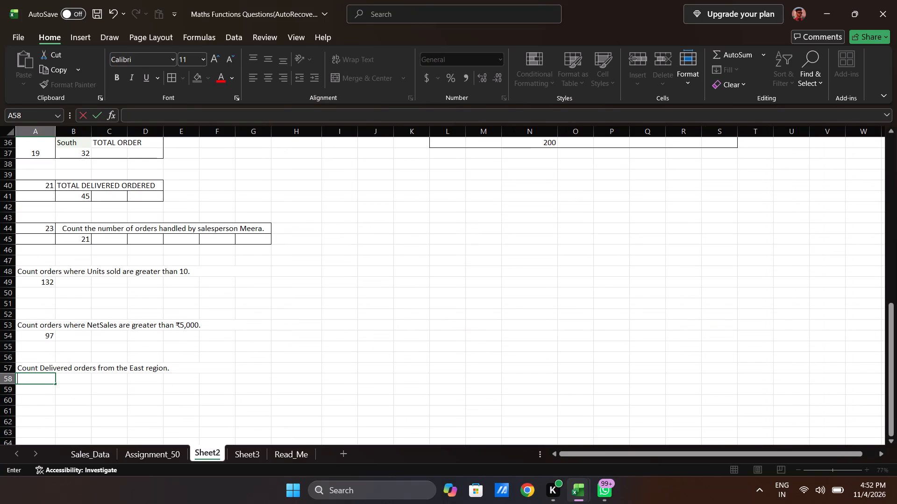
Clear the NetSales filter on Sales_Data so all orders are included again.
click(92, 449)
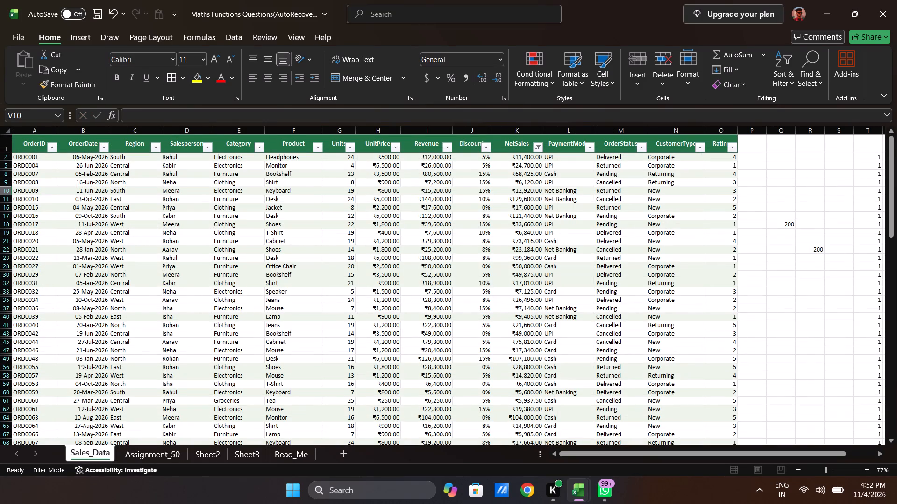
click(536, 147)
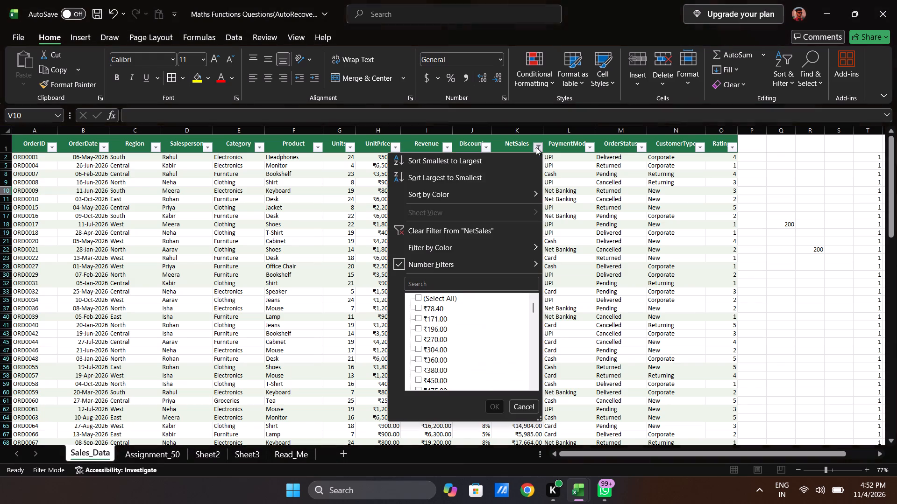
click(483, 230)
scroll(272, 235, up, 2)
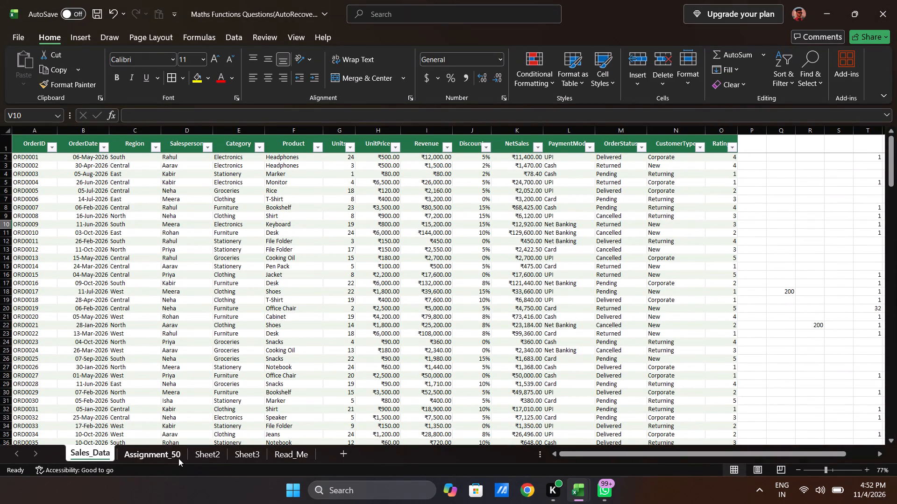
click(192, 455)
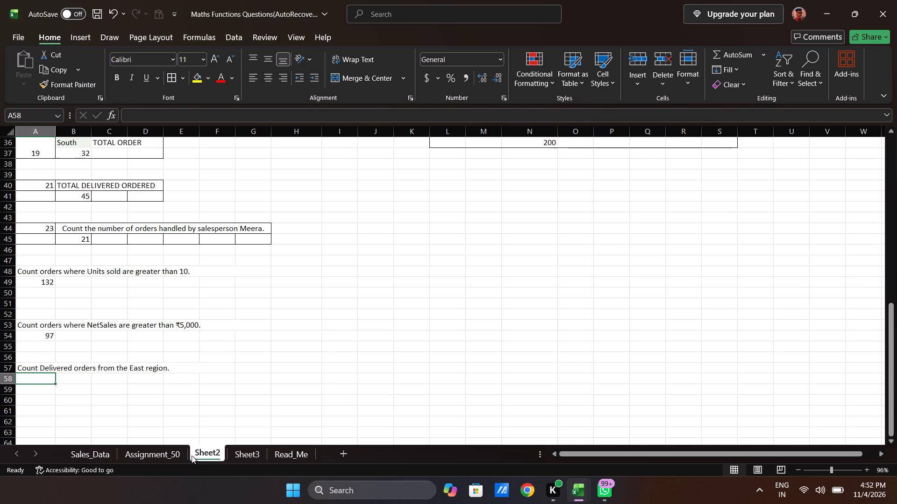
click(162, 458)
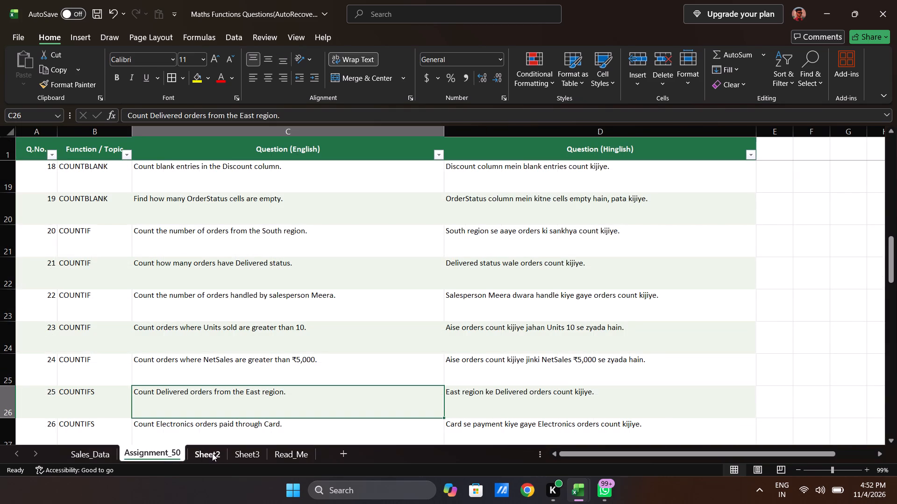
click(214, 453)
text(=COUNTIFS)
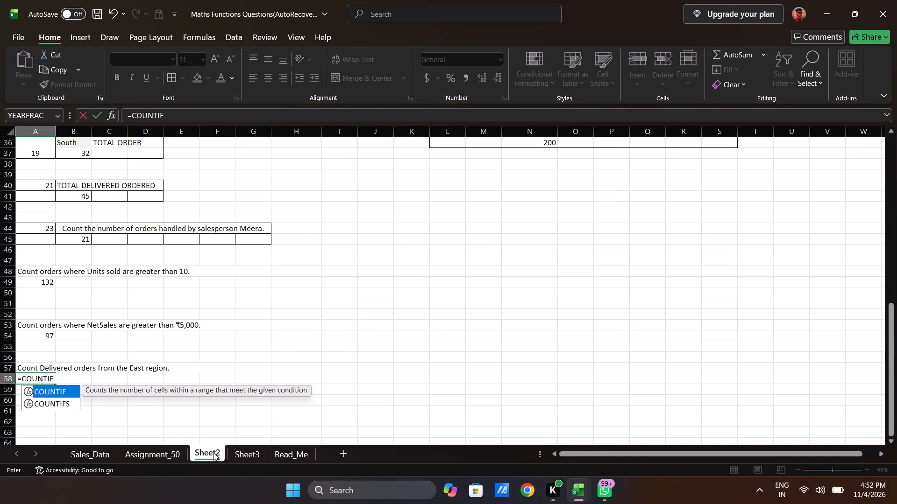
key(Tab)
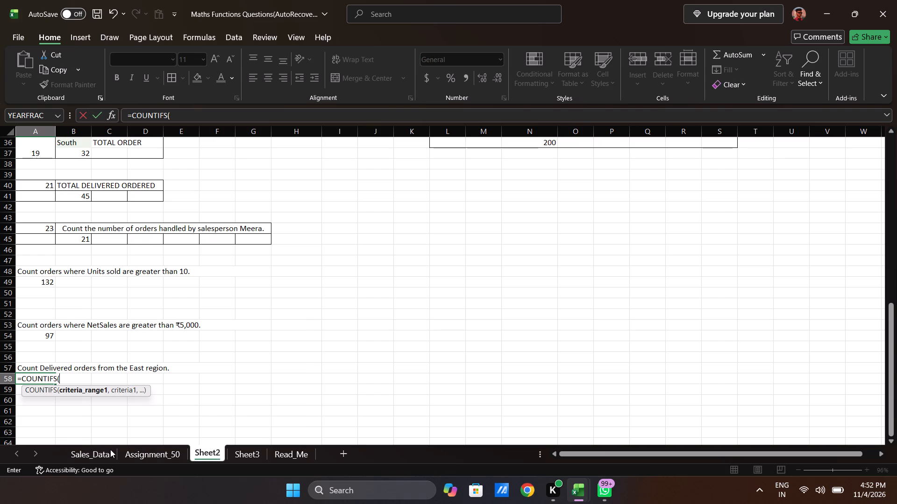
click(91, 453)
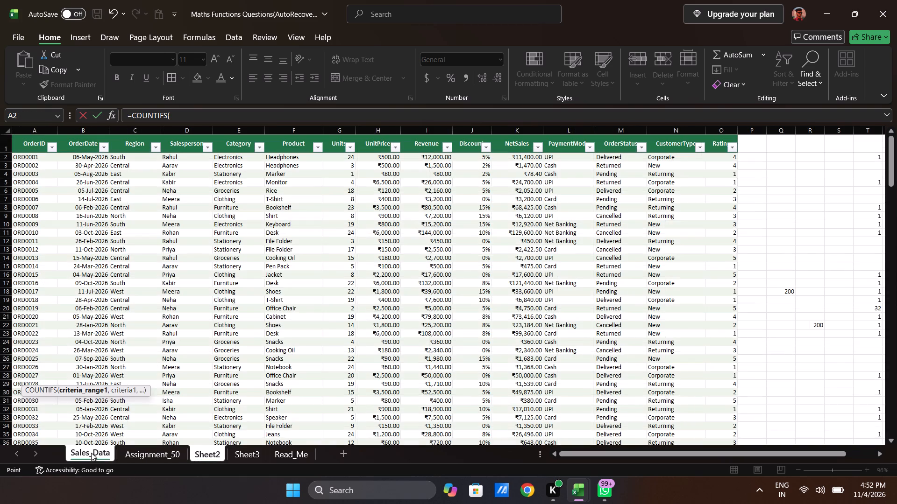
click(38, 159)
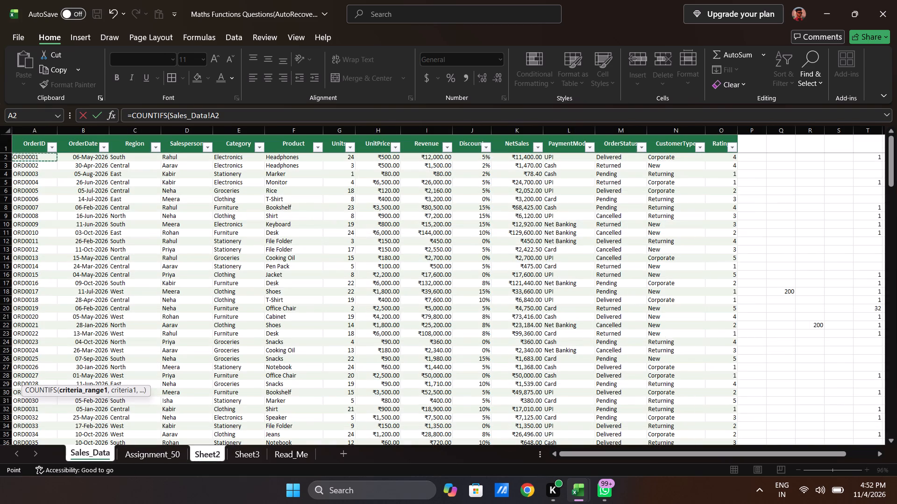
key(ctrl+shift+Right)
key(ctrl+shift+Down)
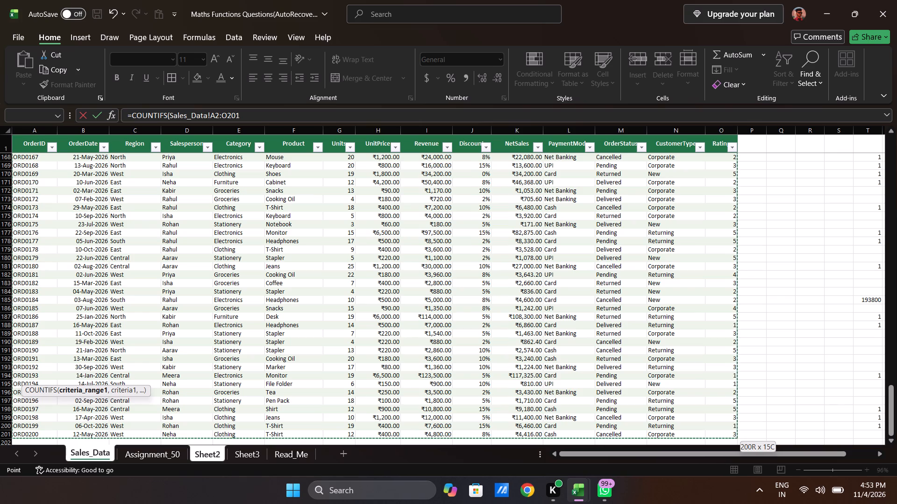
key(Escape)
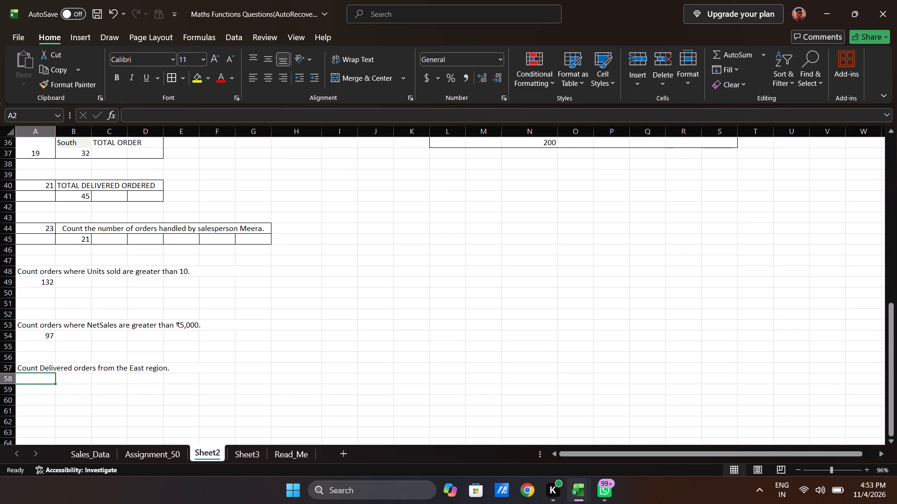
Start a COUNTIFS formula in Sheet2 cell A58 with the Region range Sales_Data!C2:C201 and cell G57 as its criterion.
key(equal)
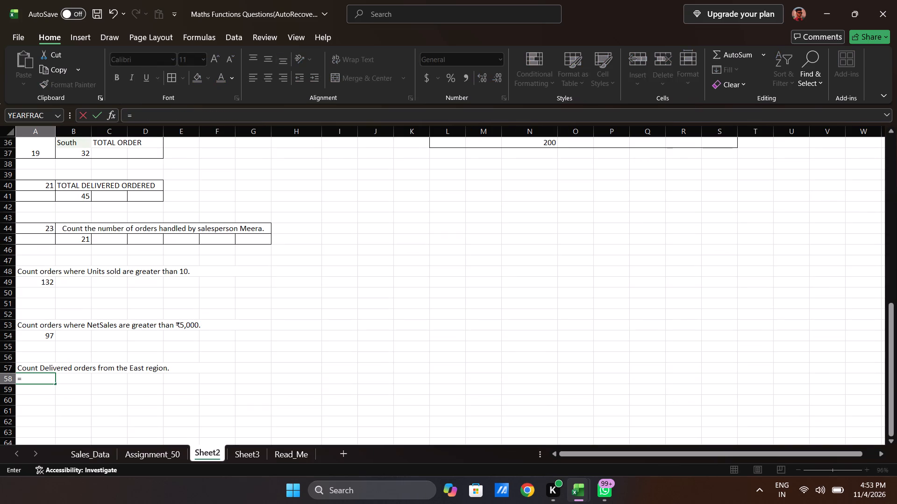
text(COUNT)
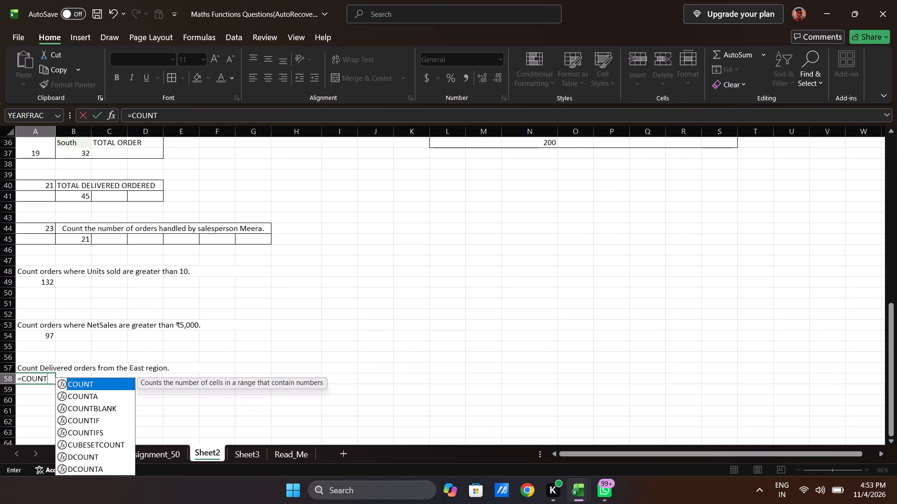
text(IFS)
key(Tab)
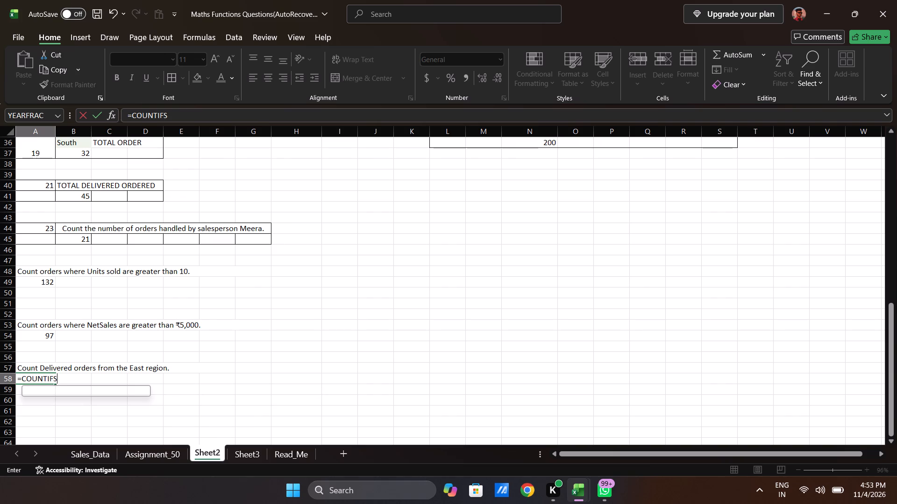
click(97, 451)
scroll(122, 257, up, 2)
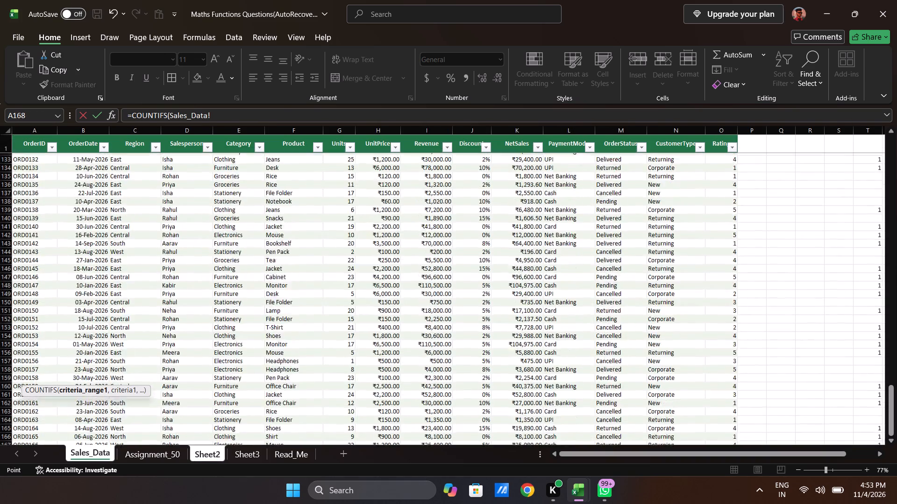
scroll(122, 257, up, 7)
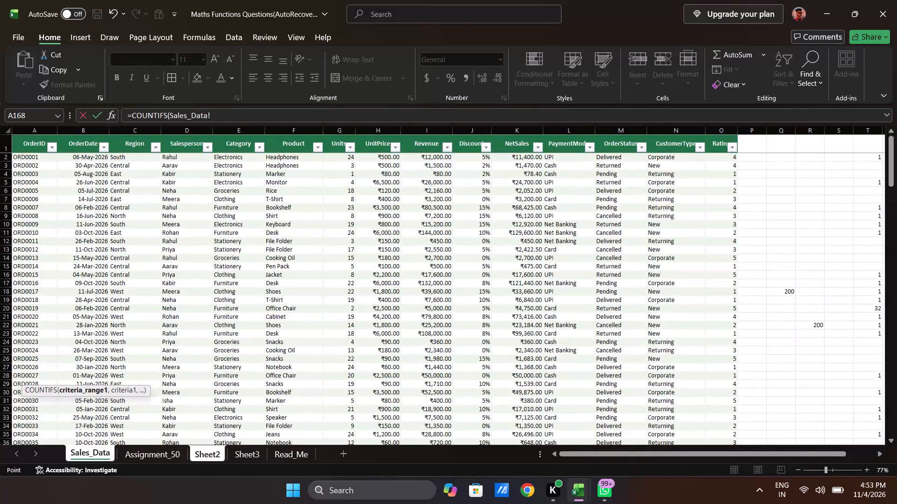
click(127, 158)
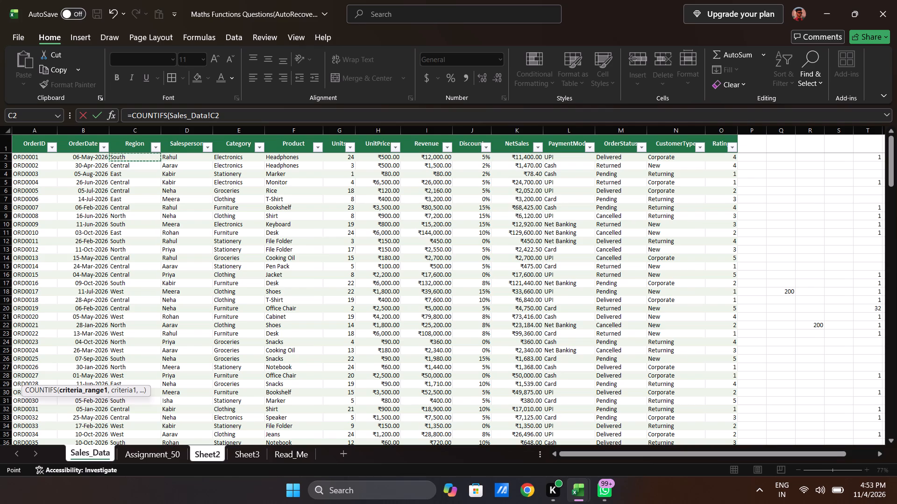
key(ctrl+shift+Down)
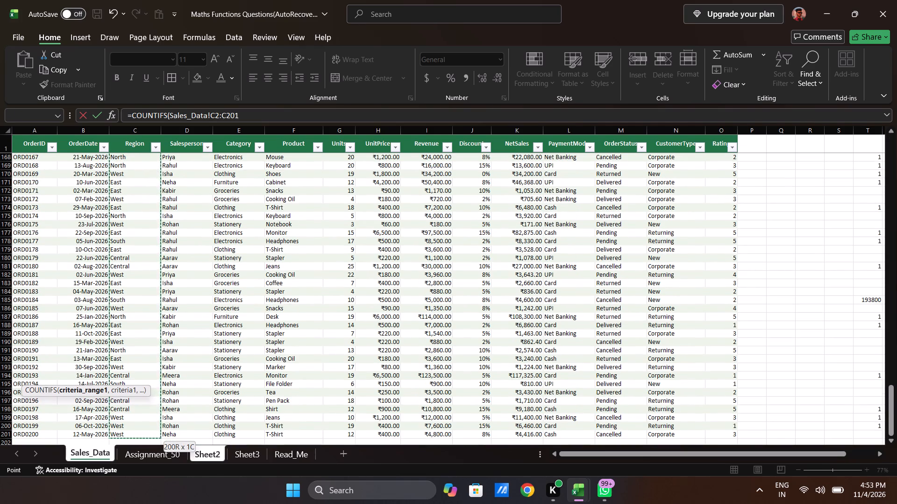
key(comma)
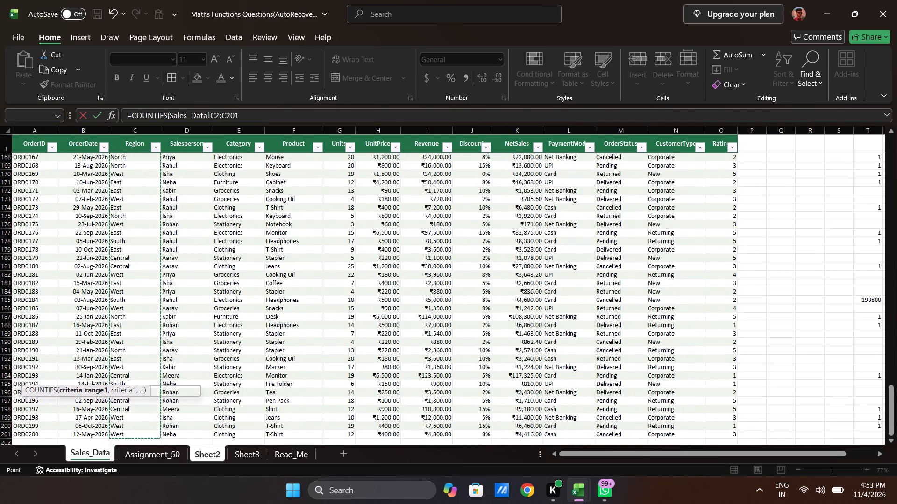
click(167, 451)
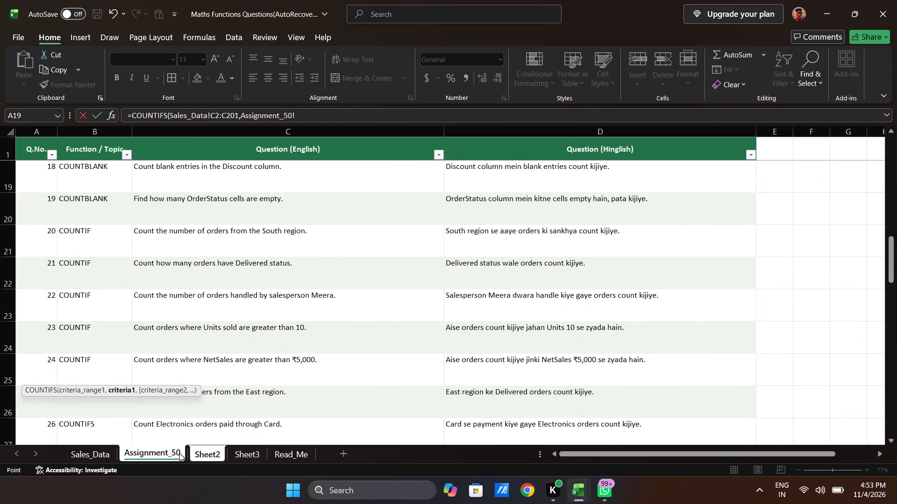
click(213, 457)
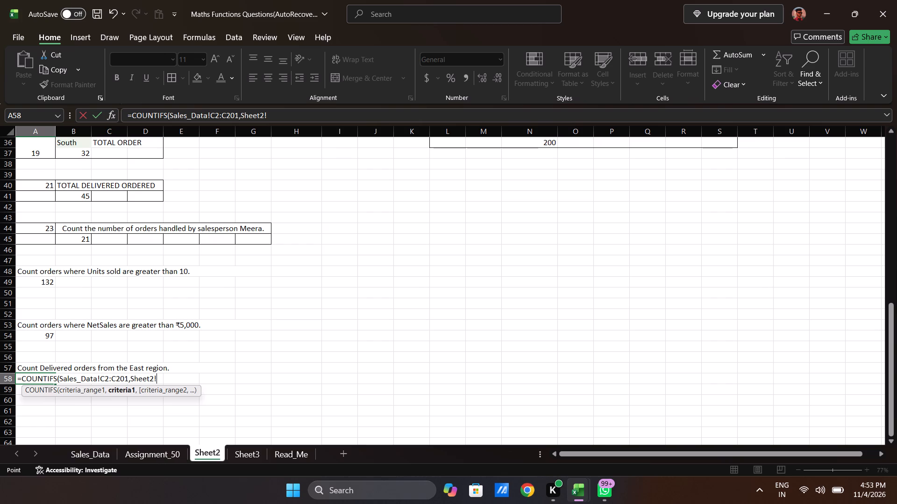
click(223, 369)
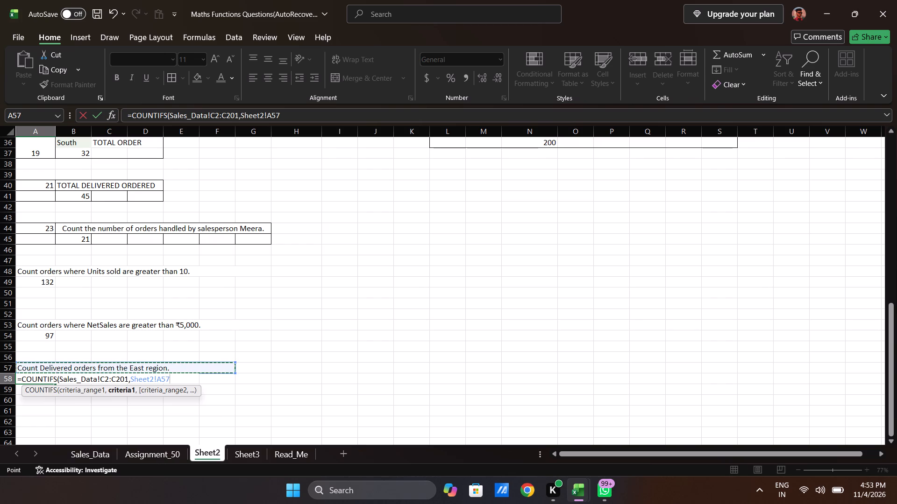
click(265, 369)
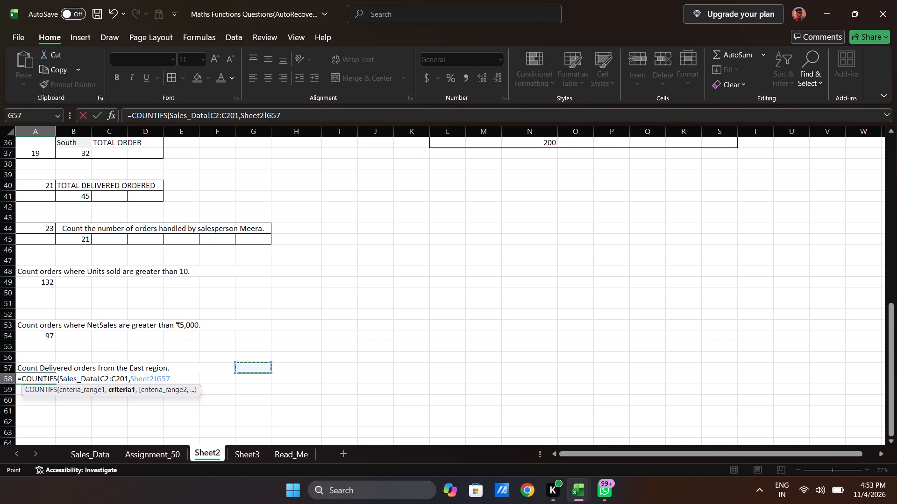
key(comma)
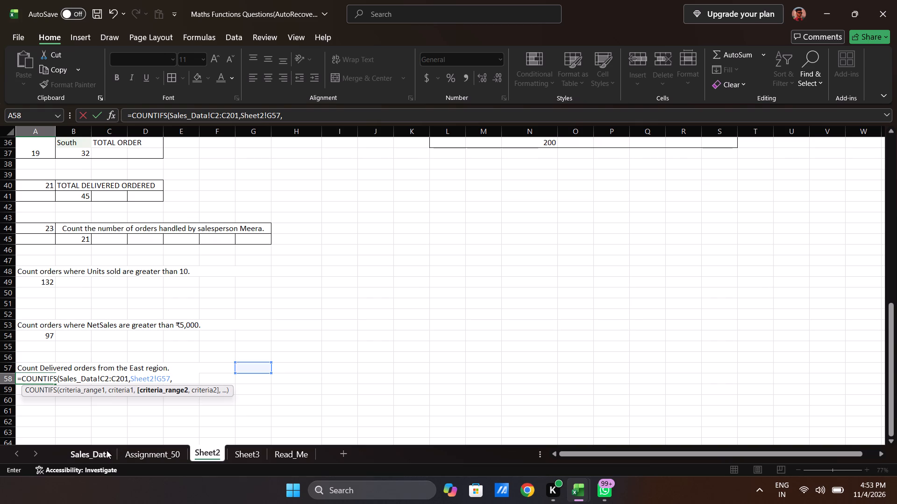
Complete the A58 COUNTIFS with the OrderStatus range Sales_Data!M2:M201 and Sheet2 cell H57 as the second criterion.
click(99, 450)
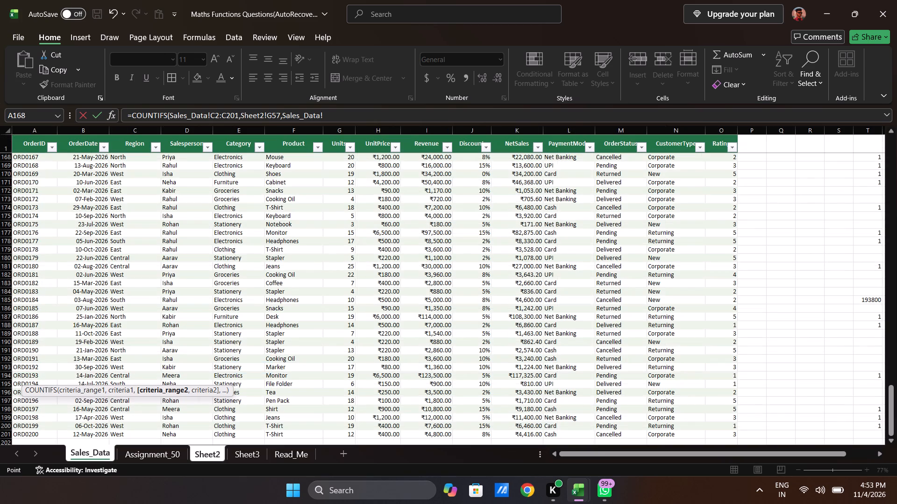
scroll(511, 184, up, 13)
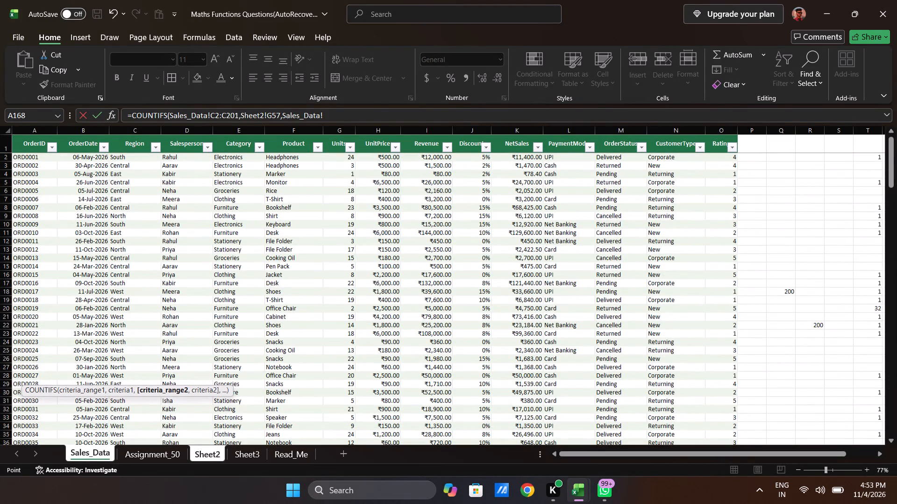
click(605, 157)
key(ctrl+shift+Down)
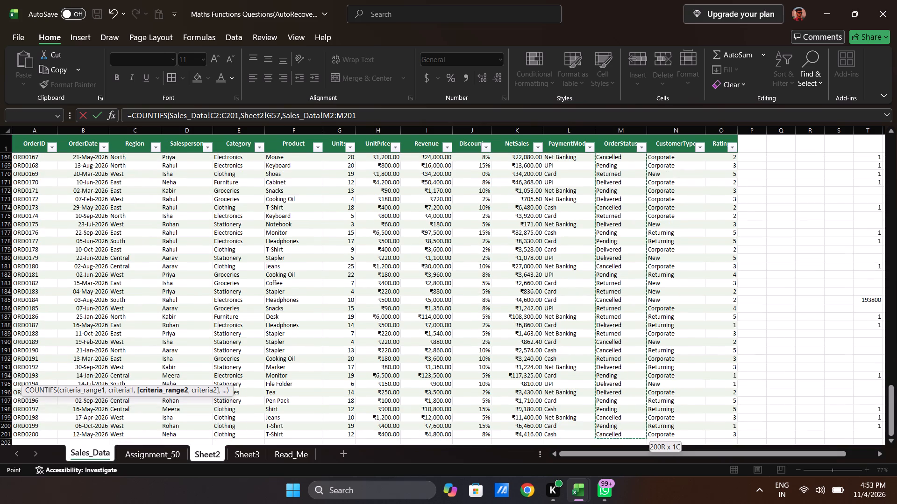
key(comma)
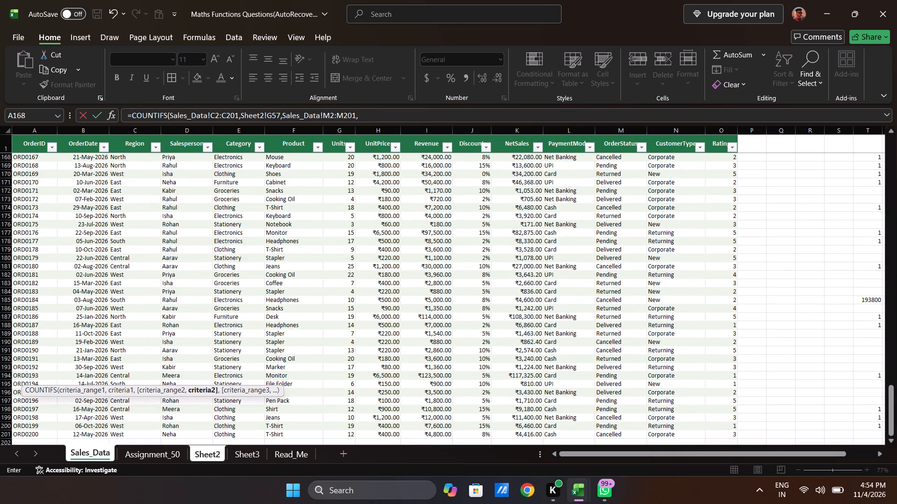
click(205, 456)
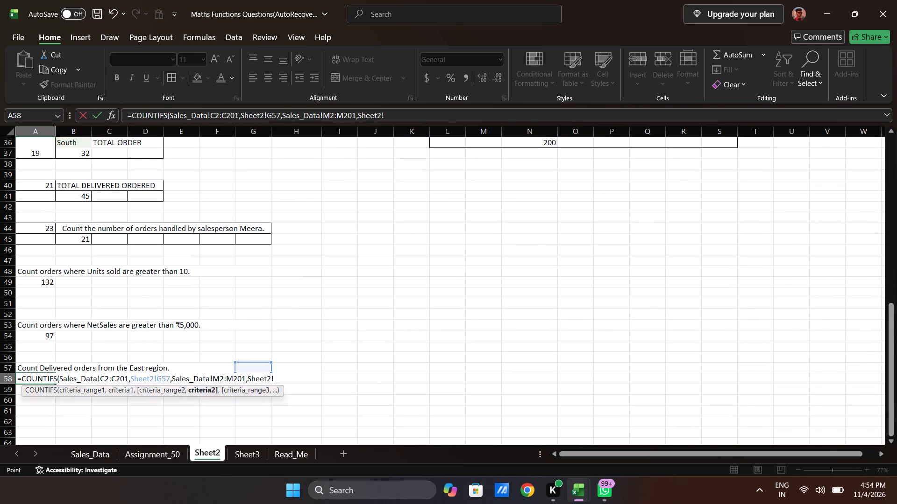
click(288, 367)
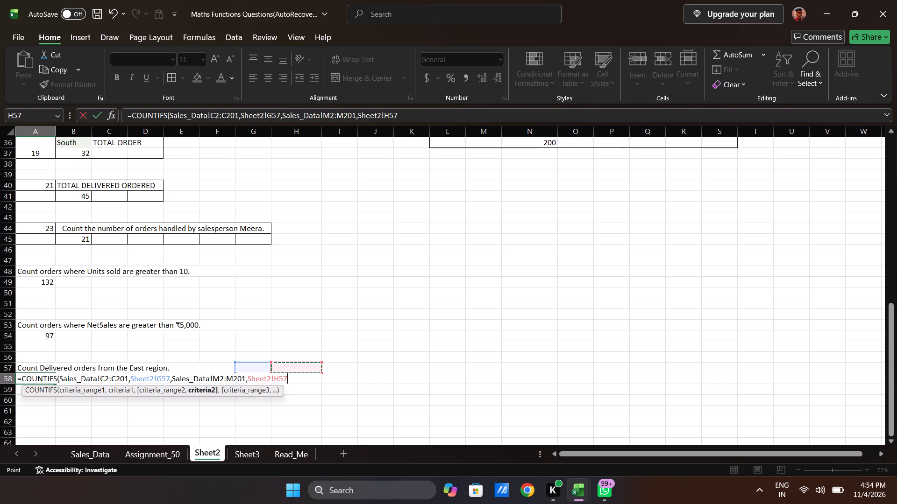
key(shift+parenright)
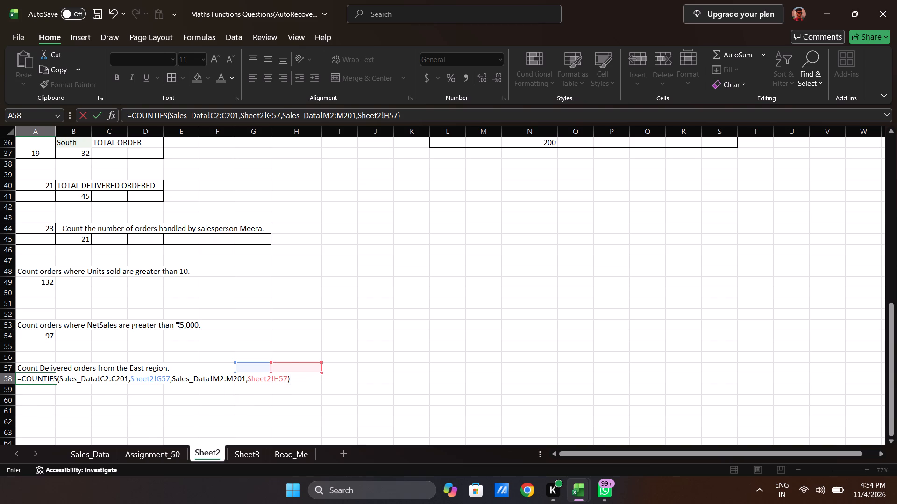
key(Return)
Copy the region value "East" from Sales_Data into cell G57 on Sheet2 as the first criterion.
click(254, 370)
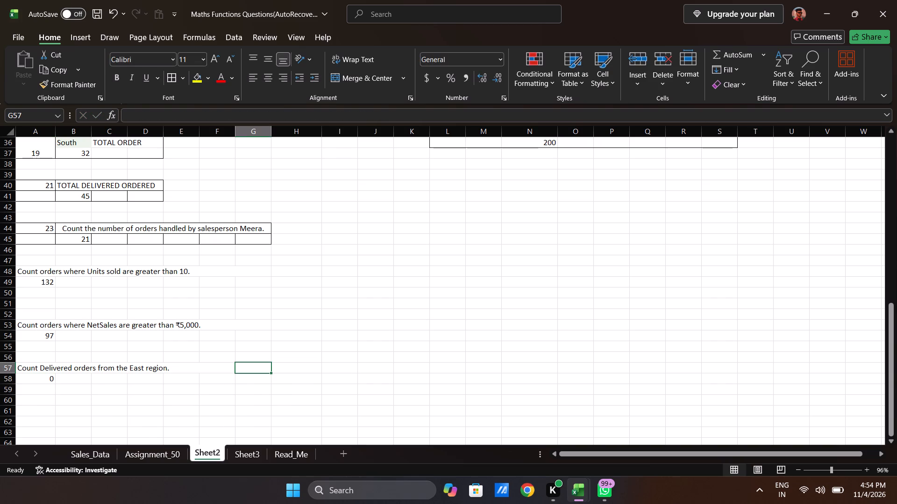
click(93, 455)
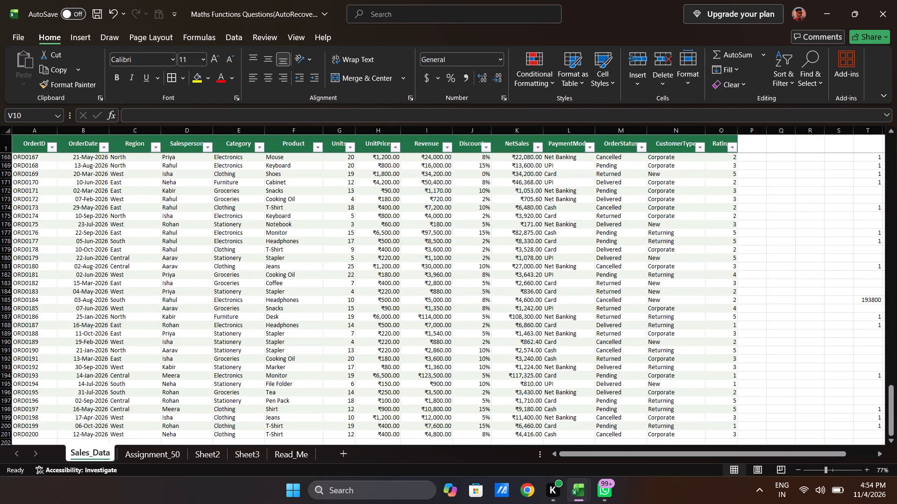
click(120, 184)
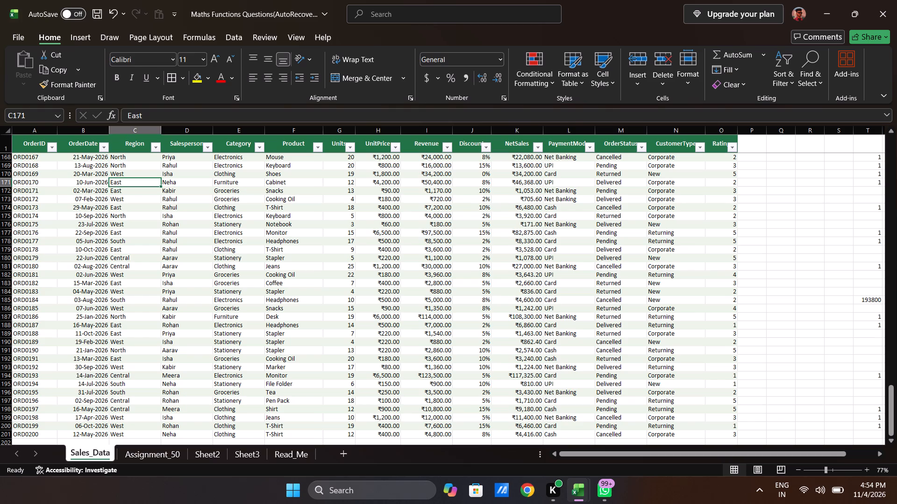
key(ctrl+c)
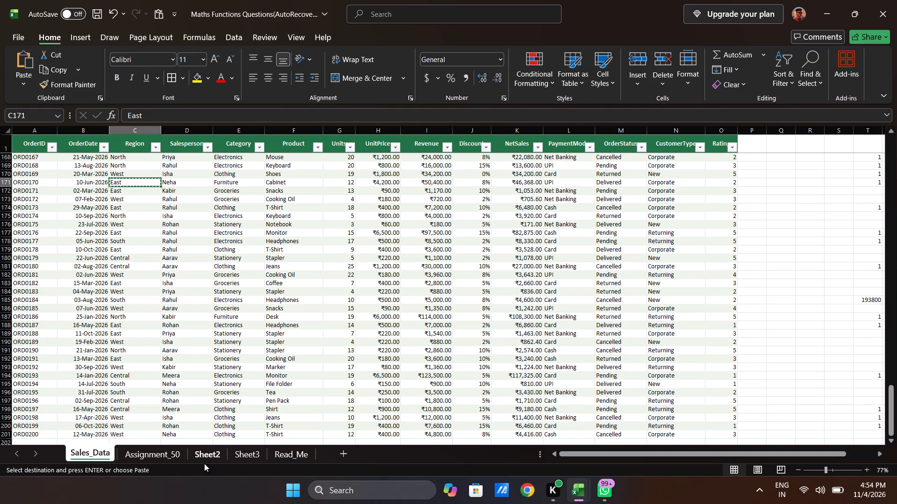
click(203, 455)
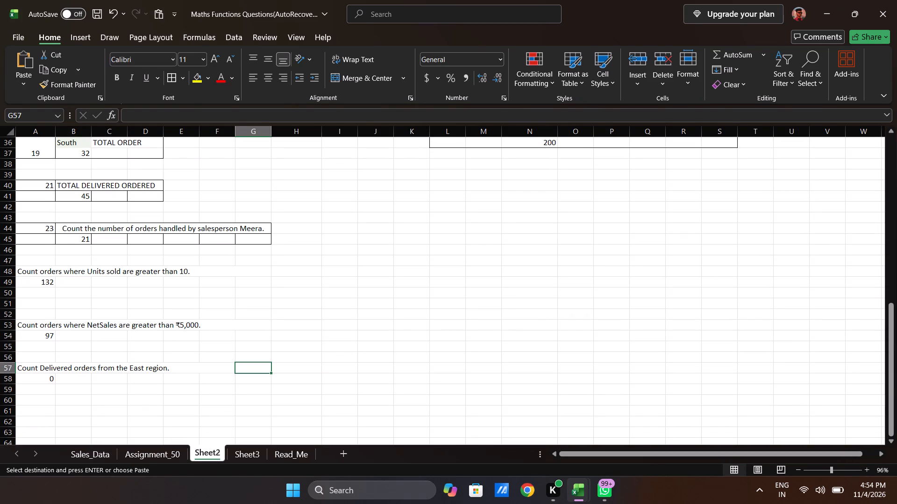
click(215, 369)
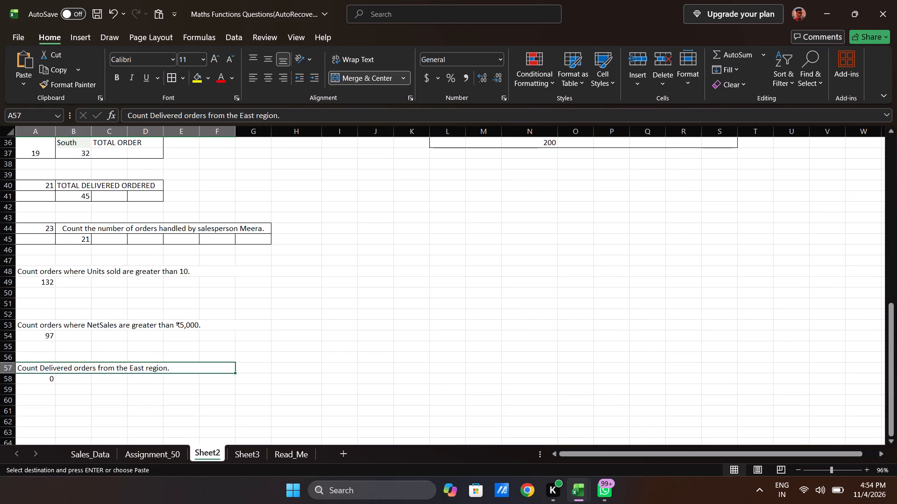
click(242, 371)
key(ctrl+v)
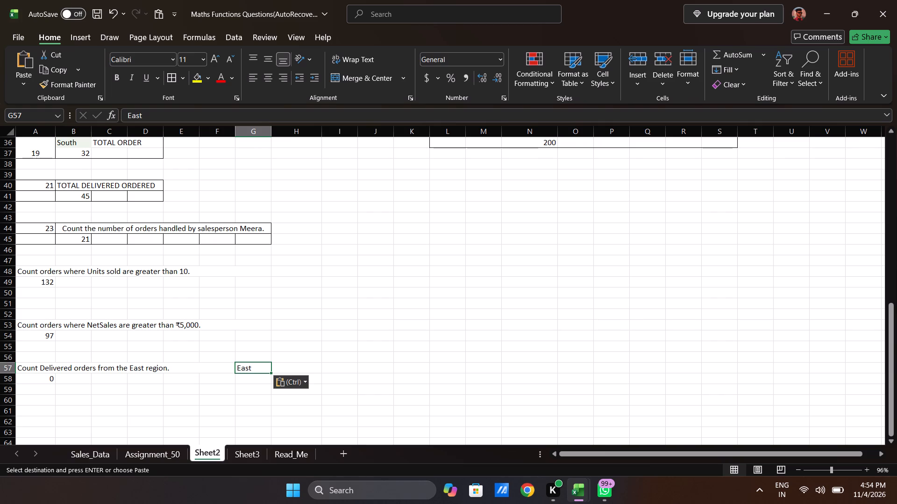
Copy the order status "Delivered" from Sales_Data into cell H57 on Sheet2 as the second criterion.
click(219, 366)
click(285, 367)
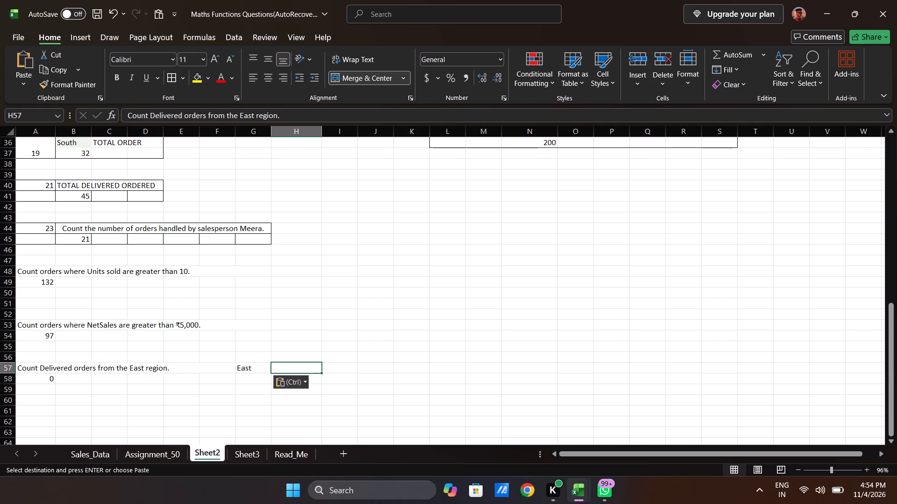
click(93, 454)
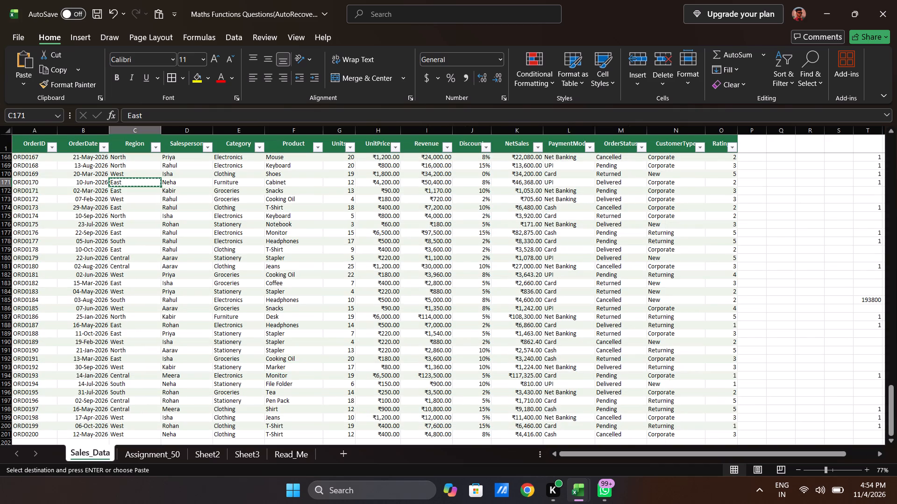
click(610, 201)
key(ctrl+c)
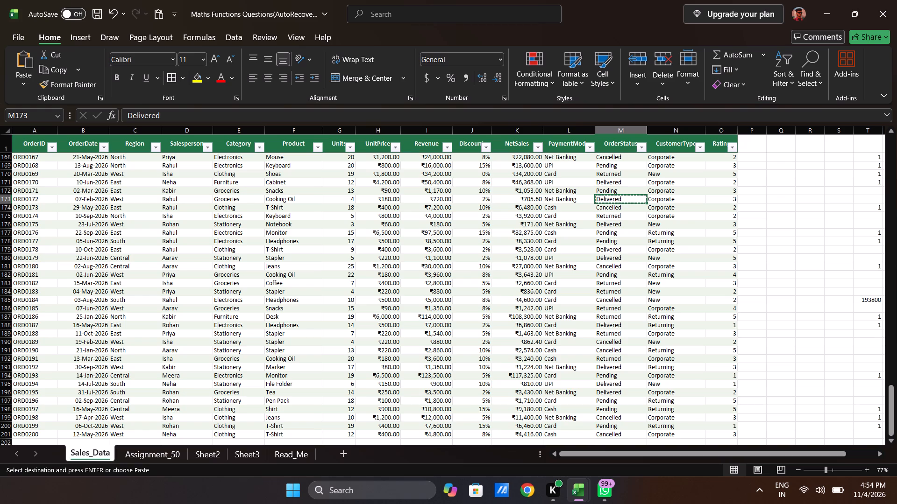
click(211, 452)
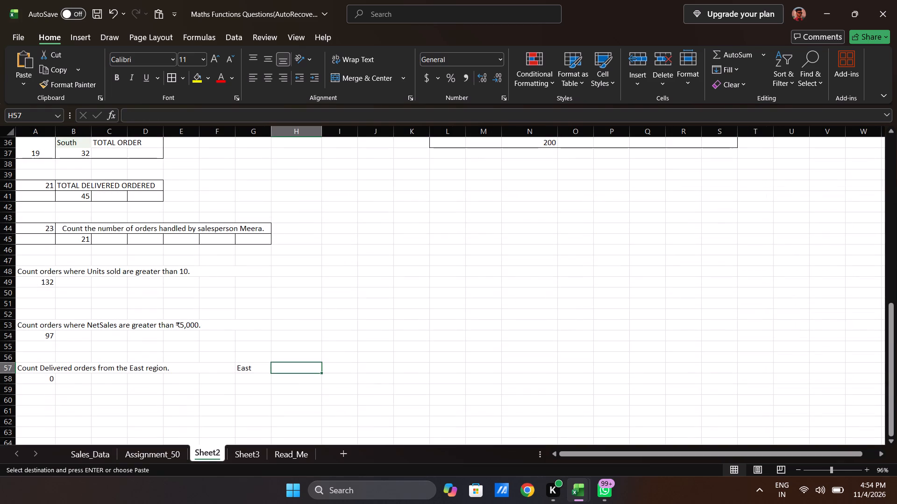
key(ctrl+v)
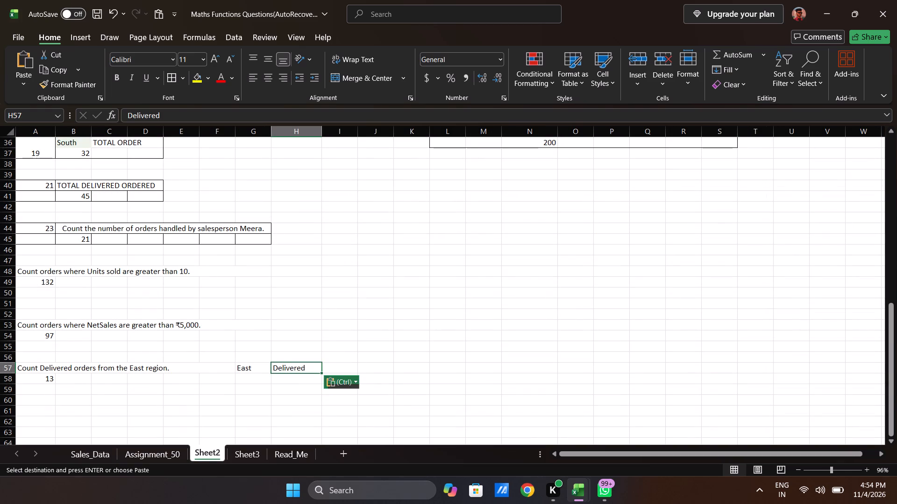
Paste the copied "Delivered" value into the empty cell N49 on Sheet2.
click(549, 279)
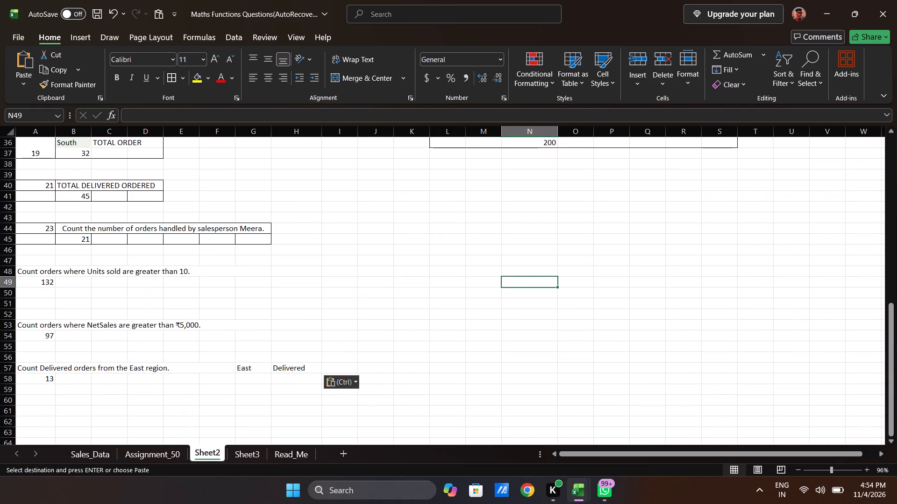
key(Return)
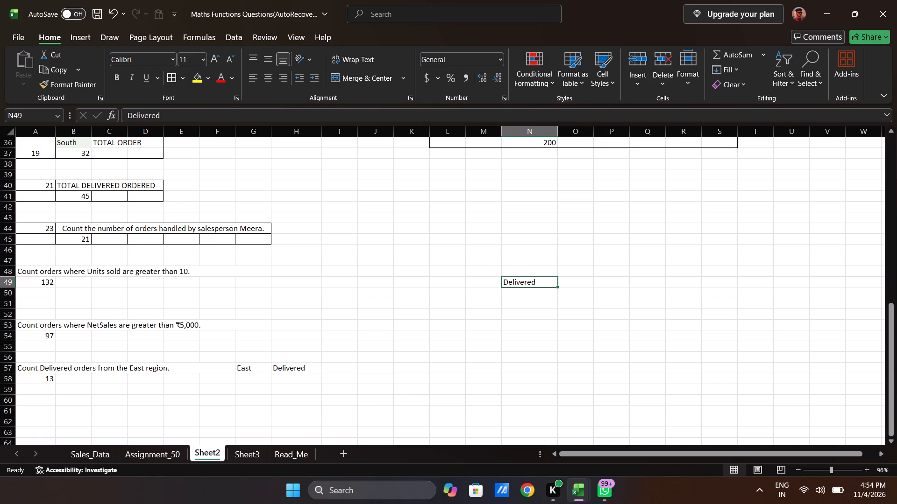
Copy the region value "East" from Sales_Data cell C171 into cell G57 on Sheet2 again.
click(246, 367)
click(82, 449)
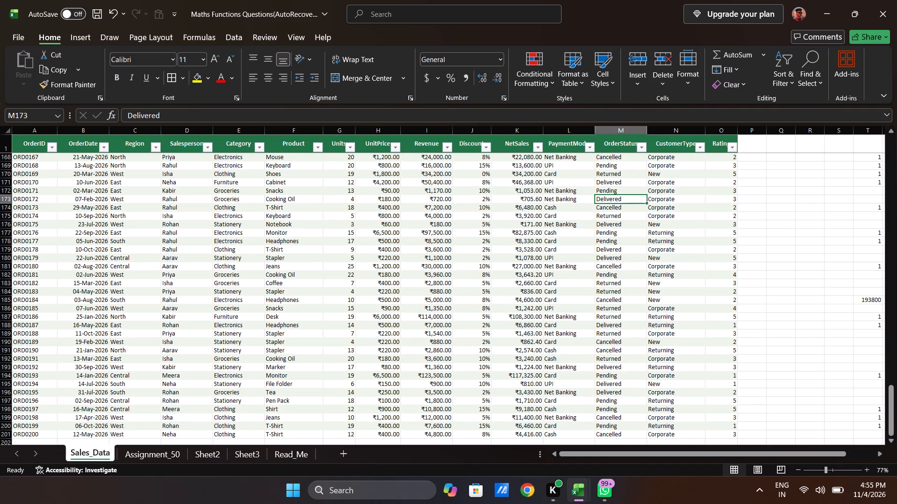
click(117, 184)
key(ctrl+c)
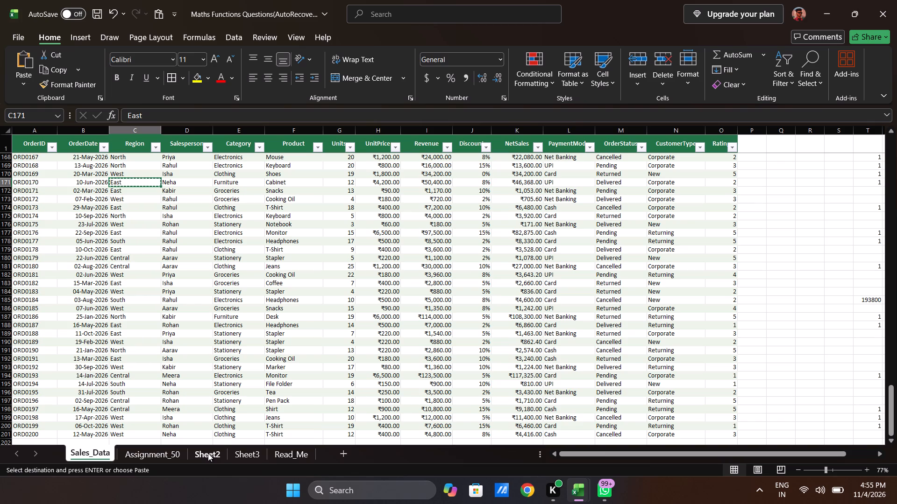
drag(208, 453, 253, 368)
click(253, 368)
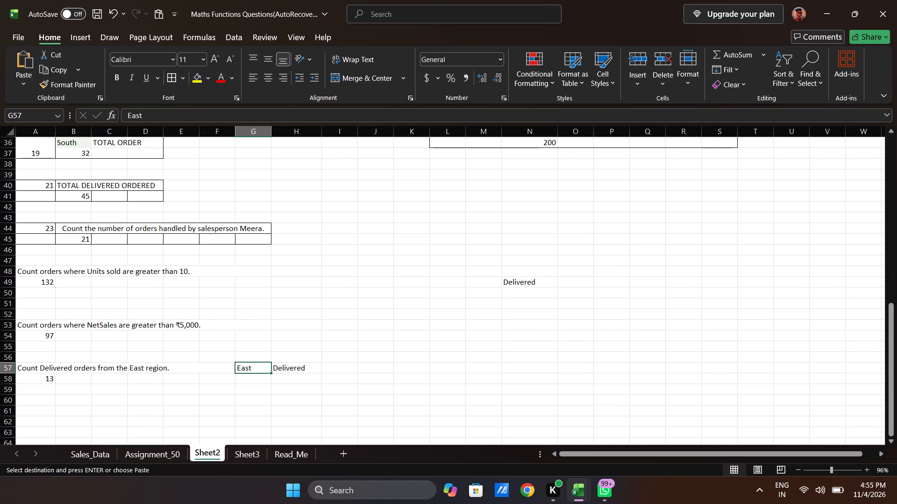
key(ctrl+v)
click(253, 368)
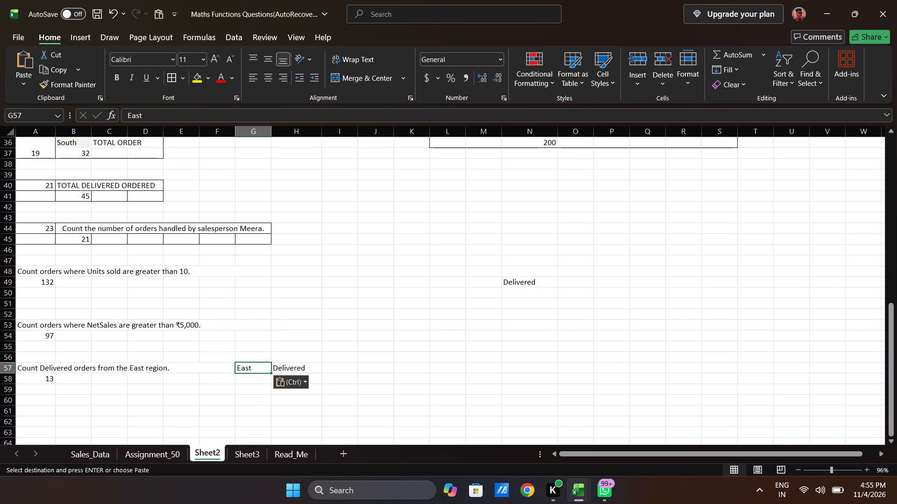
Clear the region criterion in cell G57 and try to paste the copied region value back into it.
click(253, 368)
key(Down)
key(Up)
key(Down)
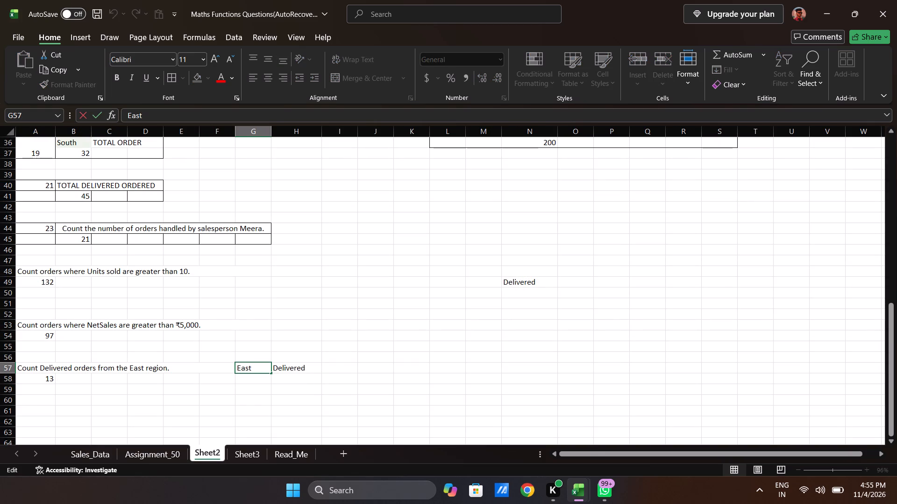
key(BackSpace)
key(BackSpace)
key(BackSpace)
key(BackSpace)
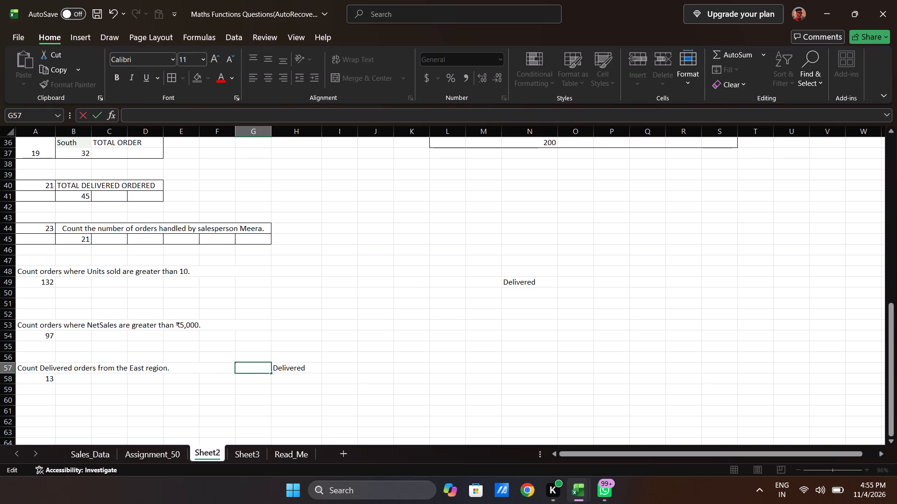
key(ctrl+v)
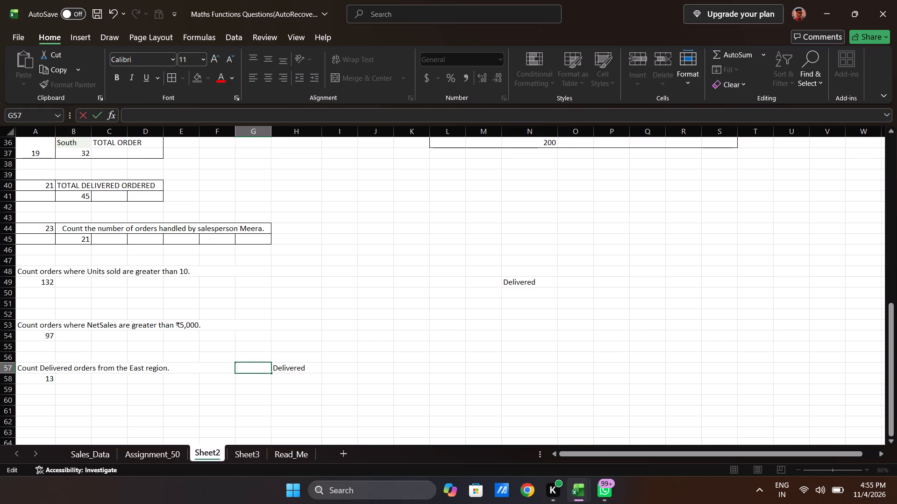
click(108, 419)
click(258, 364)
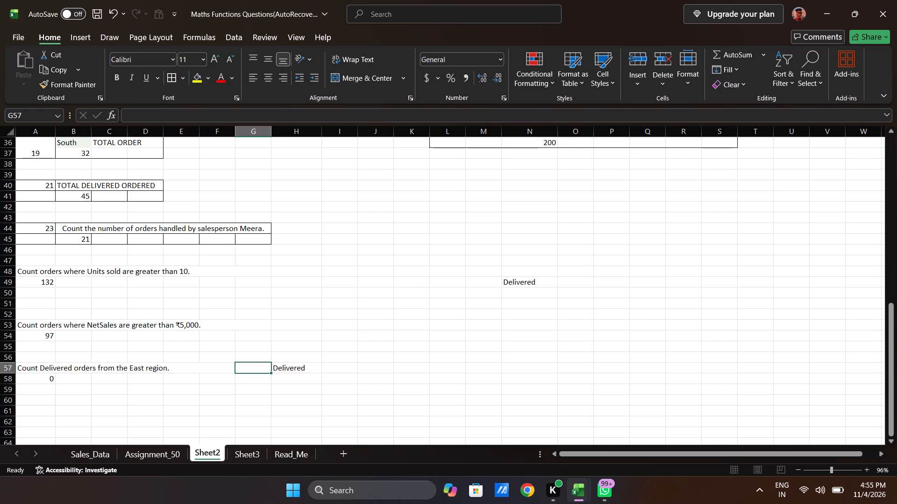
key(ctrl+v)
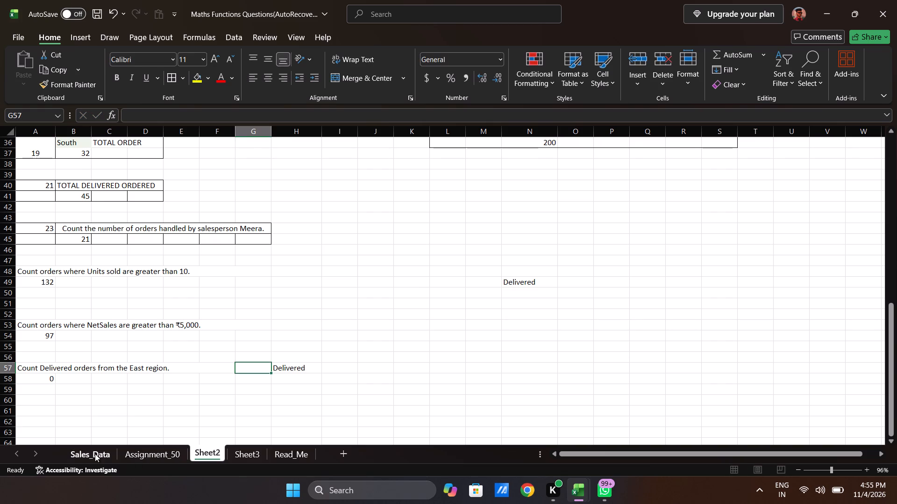
Copy the region value "East" from Sales_Data cell C174 into cell G57 on Sheet2.
click(94, 454)
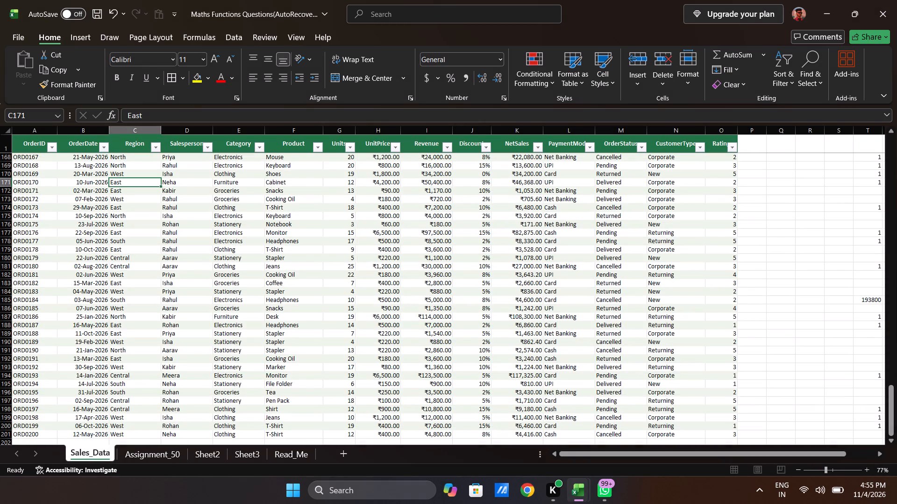
click(126, 208)
key(ctrl+c)
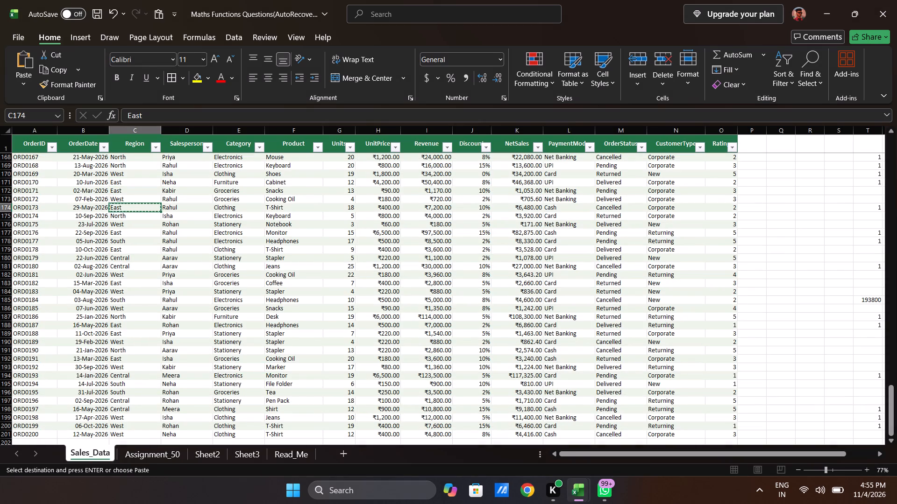
click(203, 450)
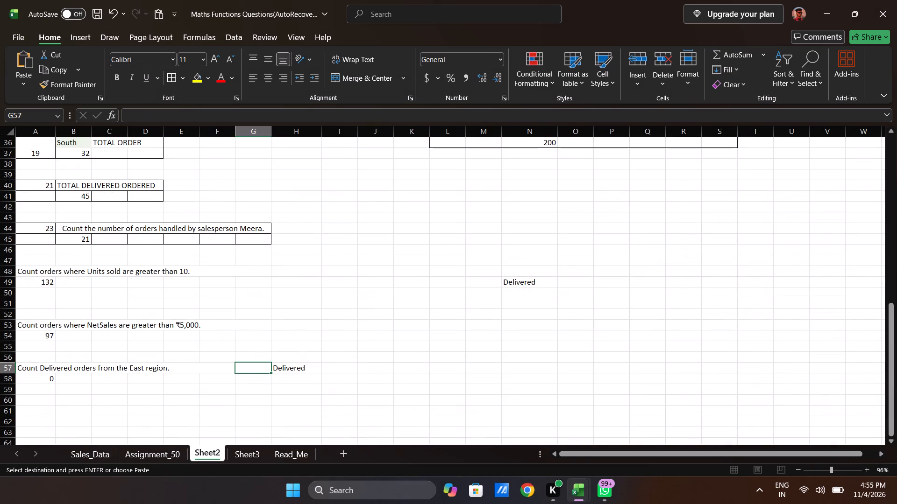
click(256, 369)
key(ctrl+v)
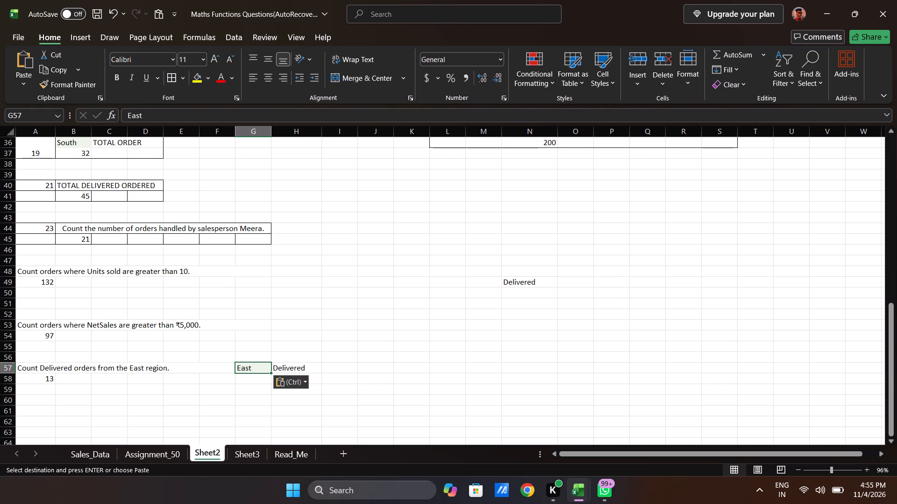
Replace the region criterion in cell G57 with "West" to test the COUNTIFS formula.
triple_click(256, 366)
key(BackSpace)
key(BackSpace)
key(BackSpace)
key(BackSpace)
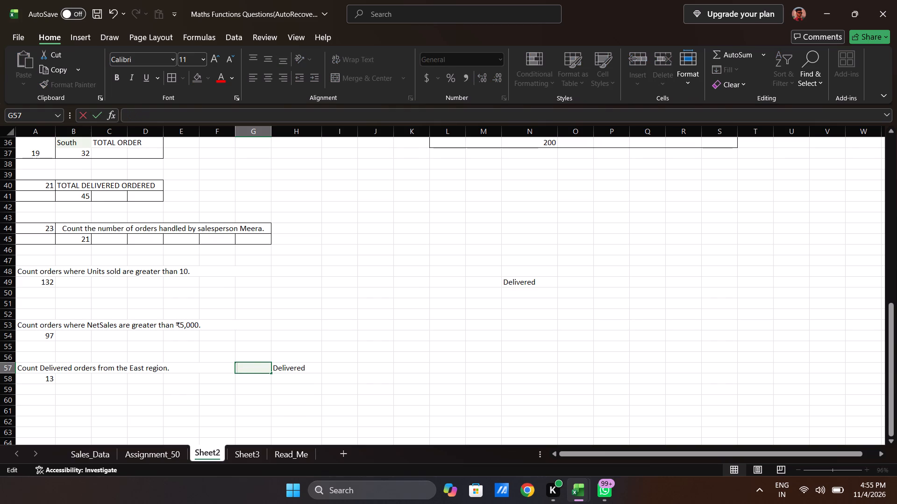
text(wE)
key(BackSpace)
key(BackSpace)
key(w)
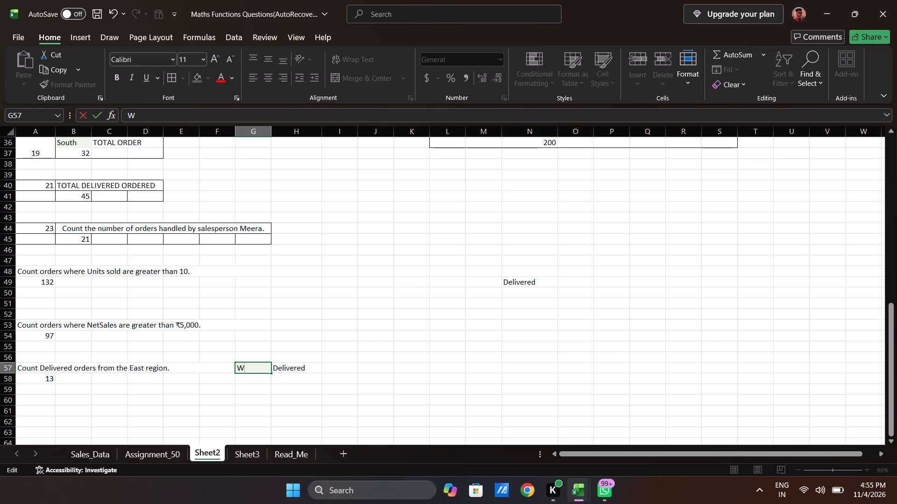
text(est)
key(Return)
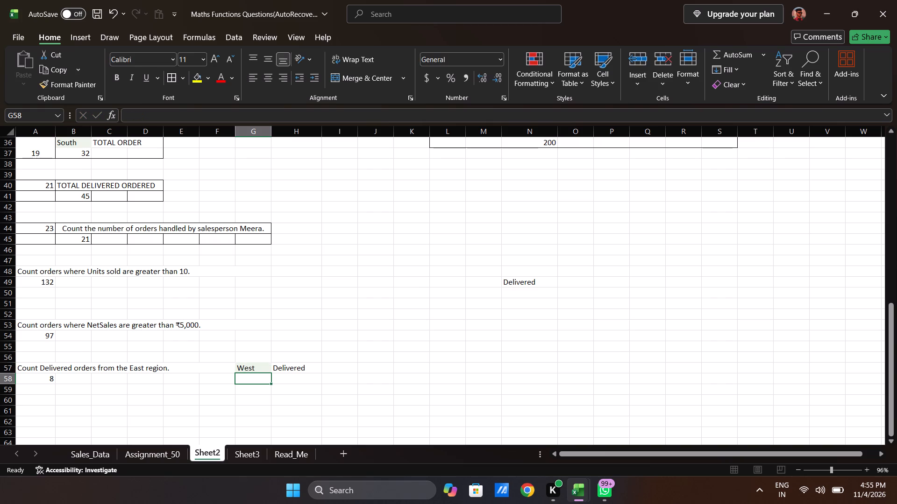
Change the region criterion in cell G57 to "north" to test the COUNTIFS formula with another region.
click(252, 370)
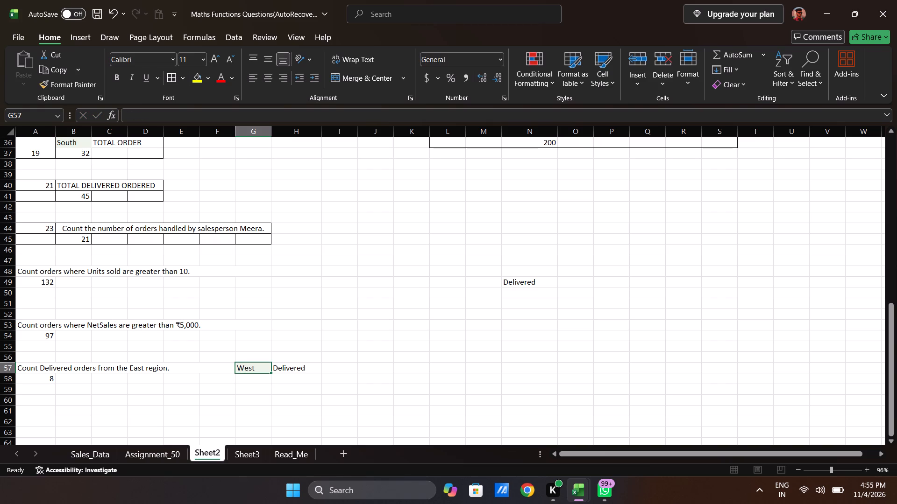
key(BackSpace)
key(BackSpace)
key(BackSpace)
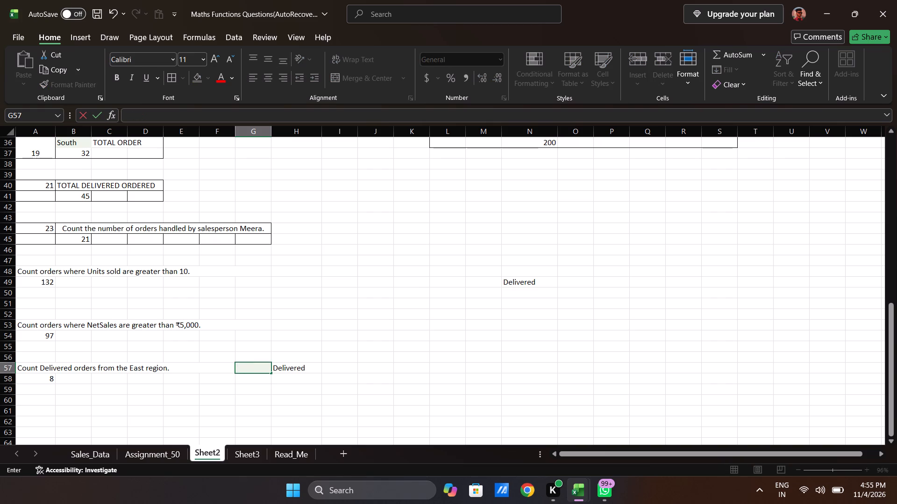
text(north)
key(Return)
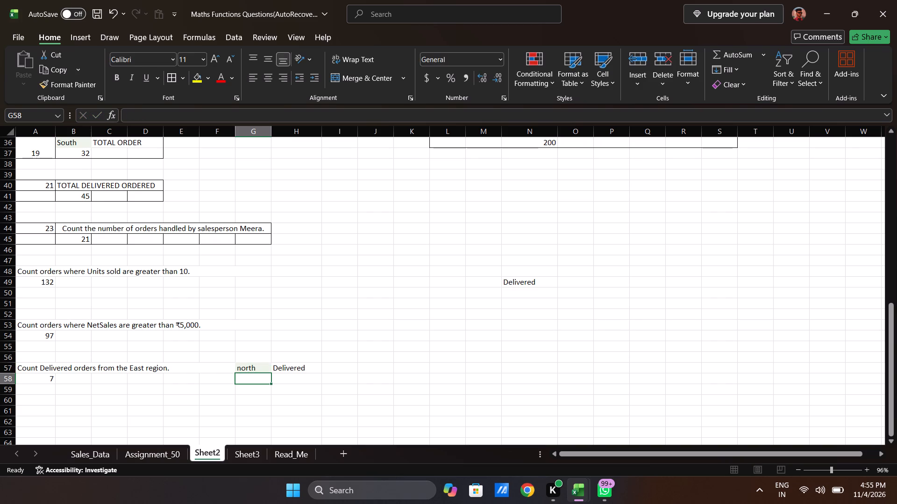
Change the region criterion in cell G57 to "south" for the COUNTIFS formula in A58.
click(257, 370)
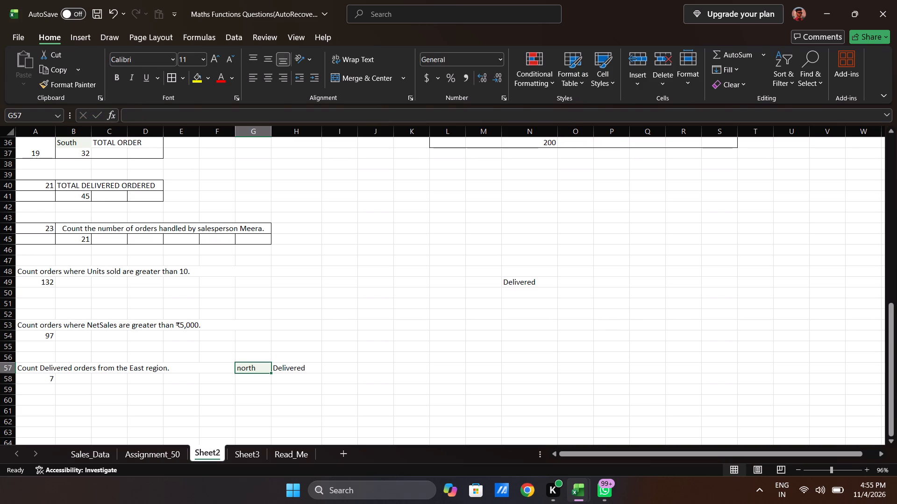
text(so)
text(uth)
key(Return)
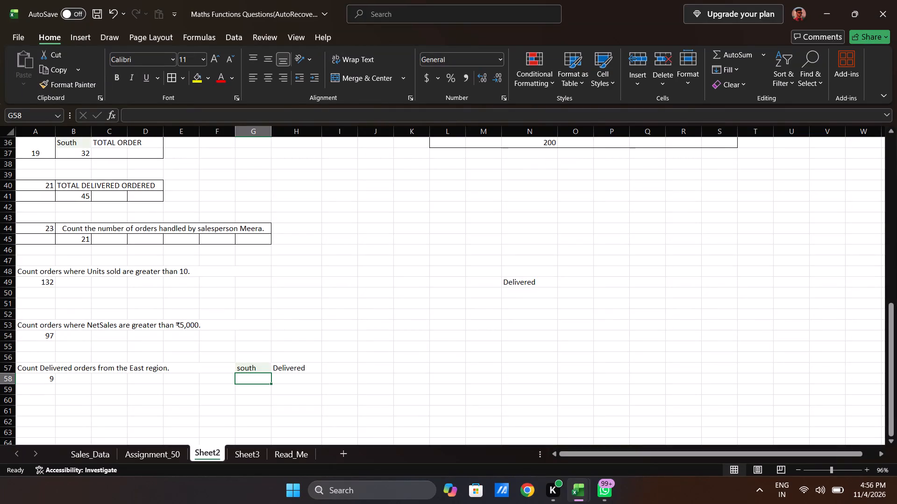
Select cell A61 on Sheet2 for the next answer and look up the question after number 25 on Assignment_50.
scroll(322, 327, up, 1)
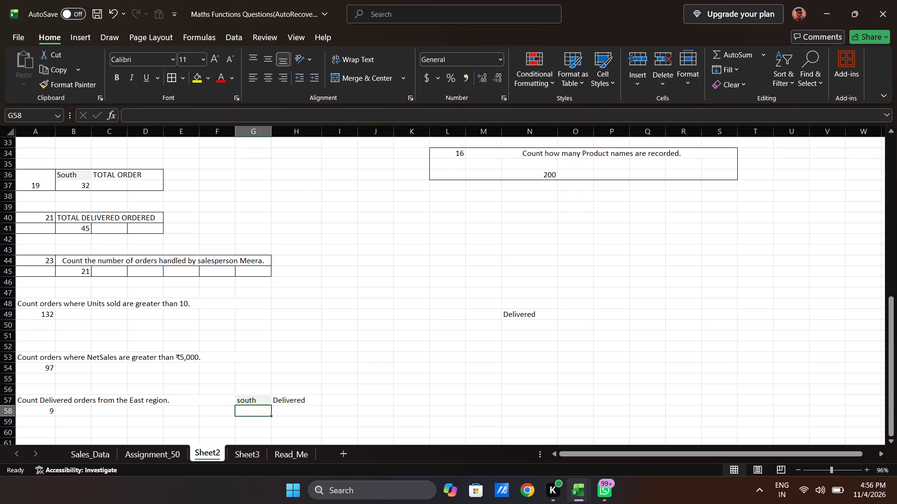
scroll(220, 224, up, 2)
scroll(220, 224, down, 2)
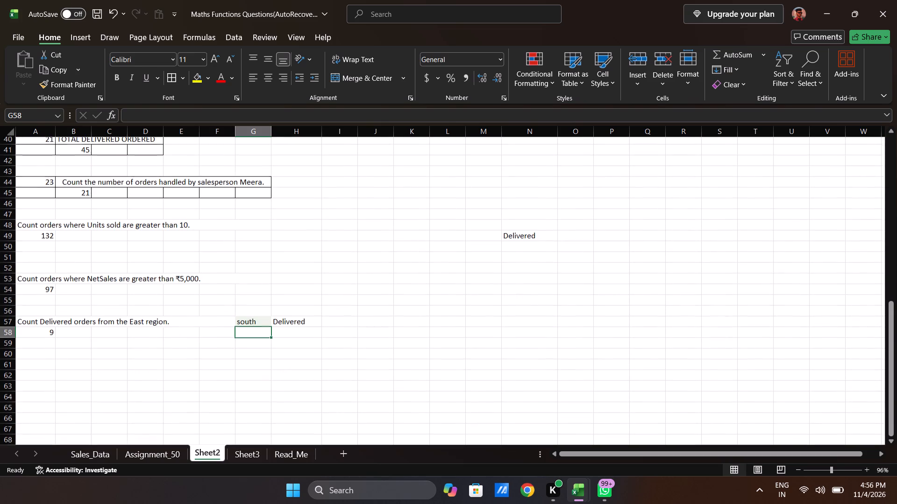
scroll(220, 224, down, 1)
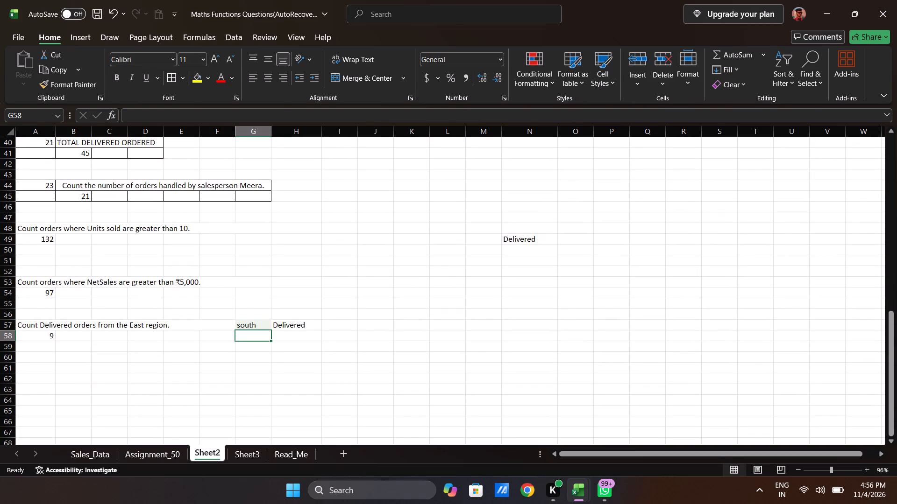
click(42, 370)
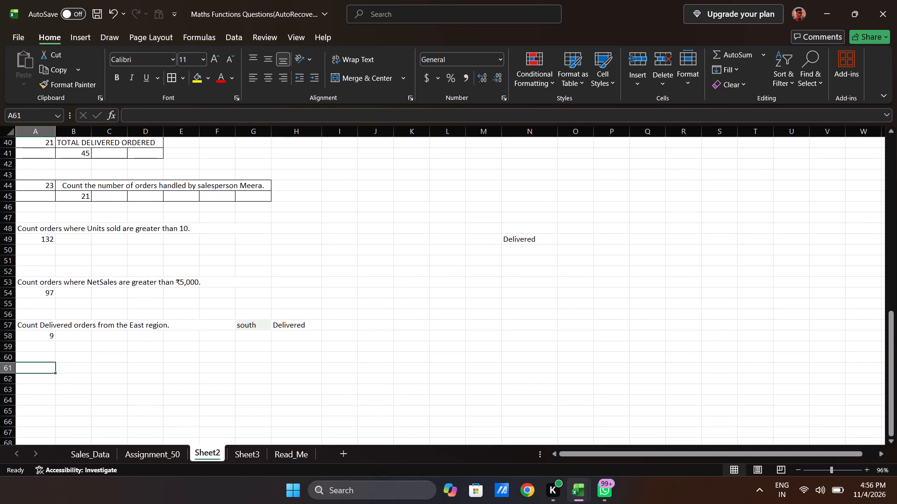
click(158, 453)
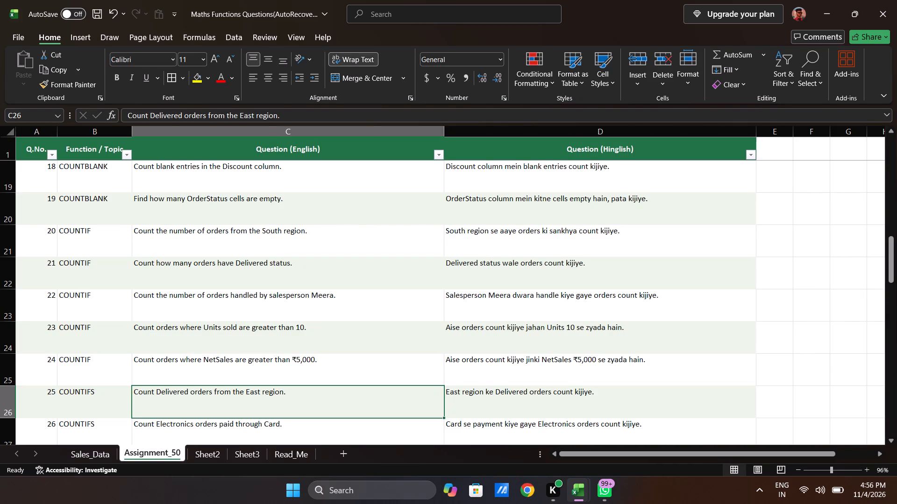
scroll(193, 365, down, 2)
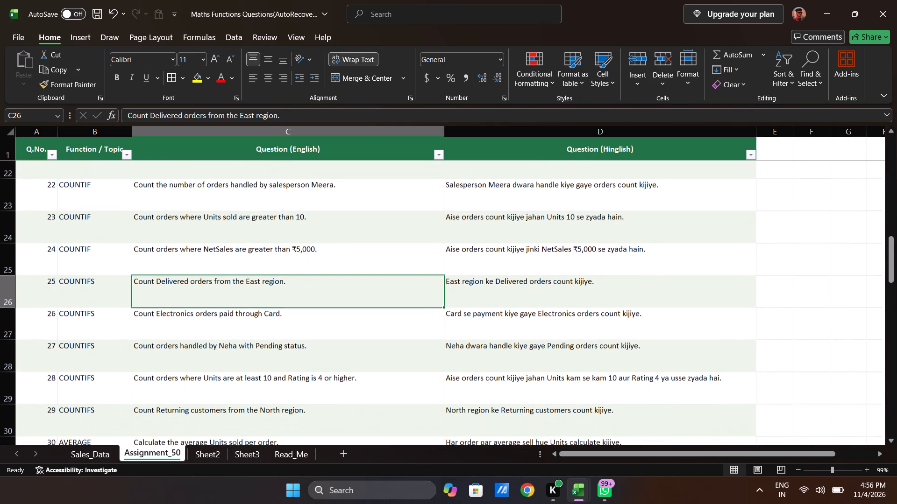
scroll(193, 365, down, 2)
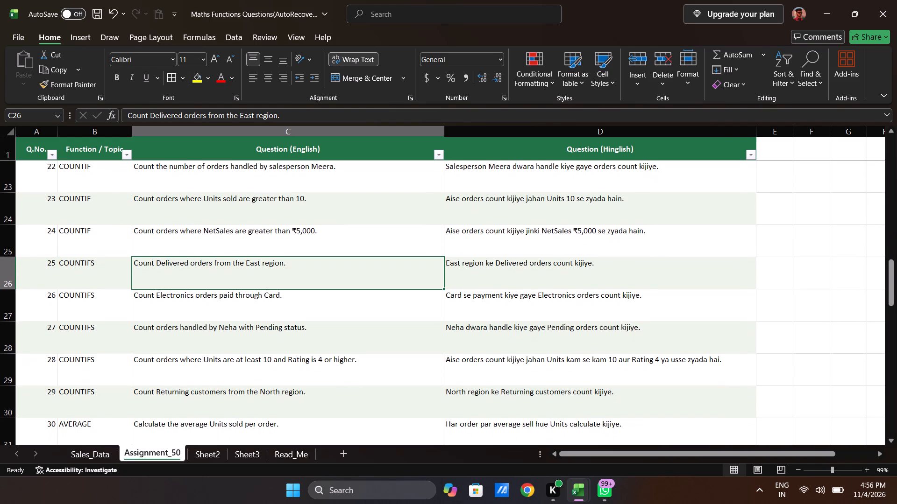
click(198, 308)
key(ctrl+c)
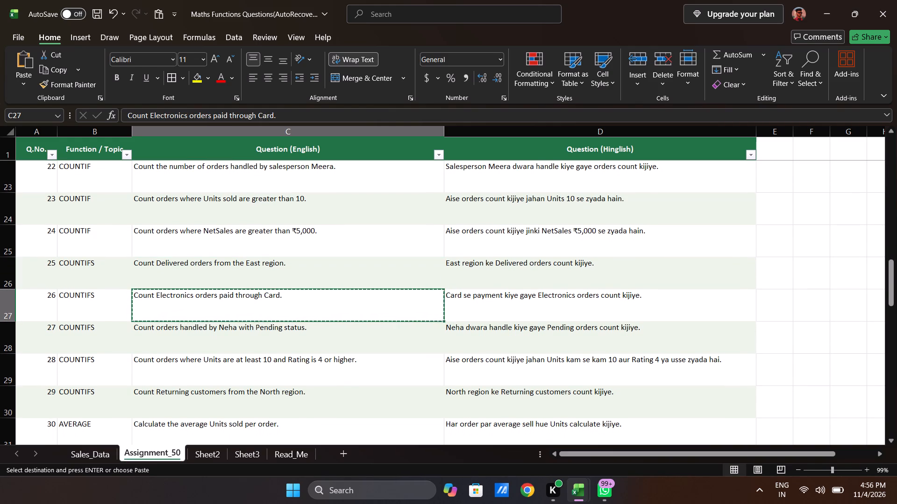
key(Escape)
click(201, 452)
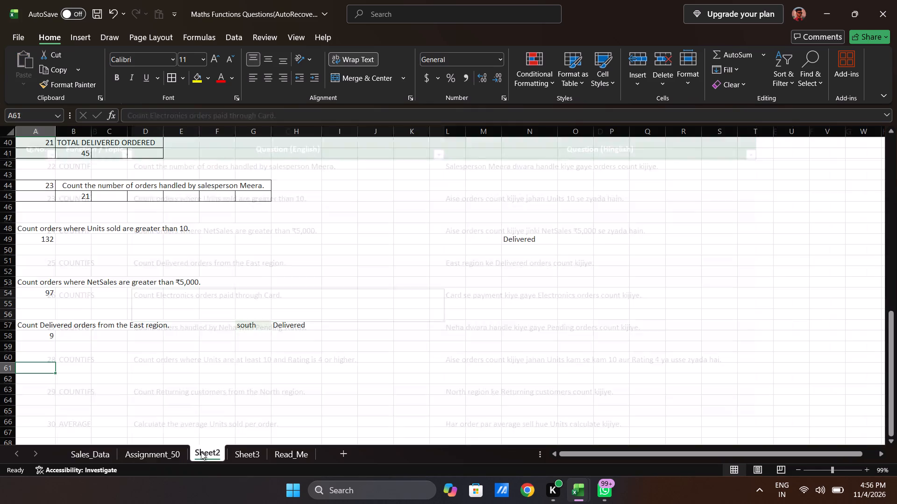
Merge and center cells A61 to F61 on Sheet2.
key(shift+Right)
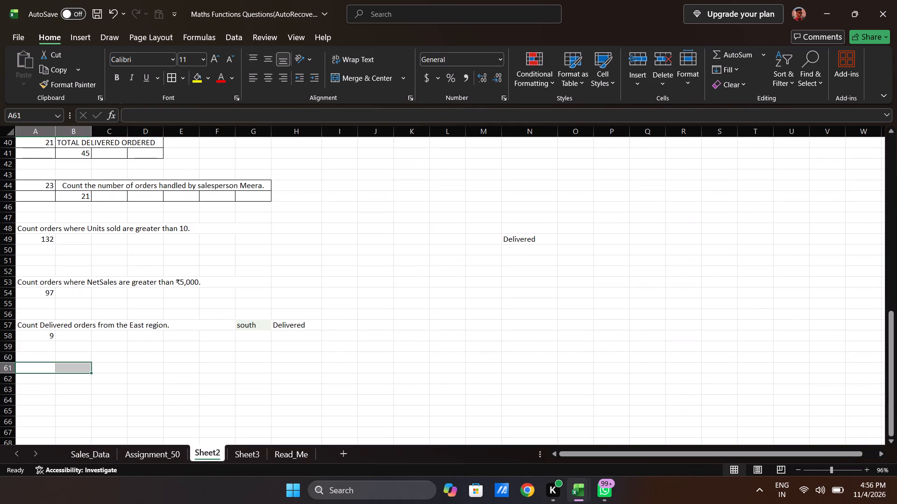
key(shift+Right)
key(shift+Right)
key(shift+Right)
key(shift+Right)
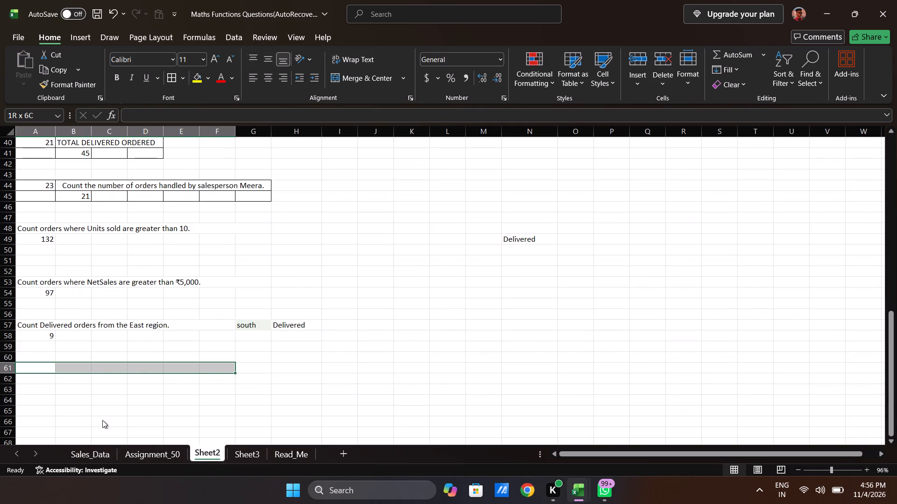
key(h)
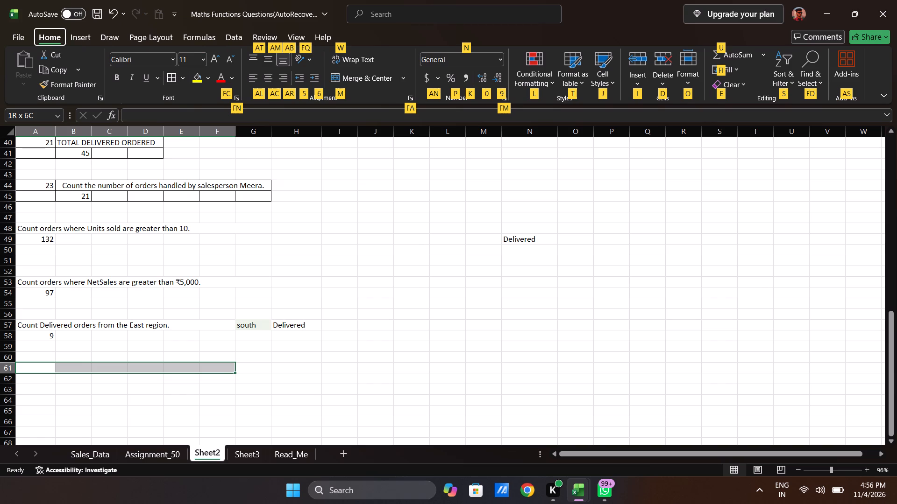
key(m)
key(c)
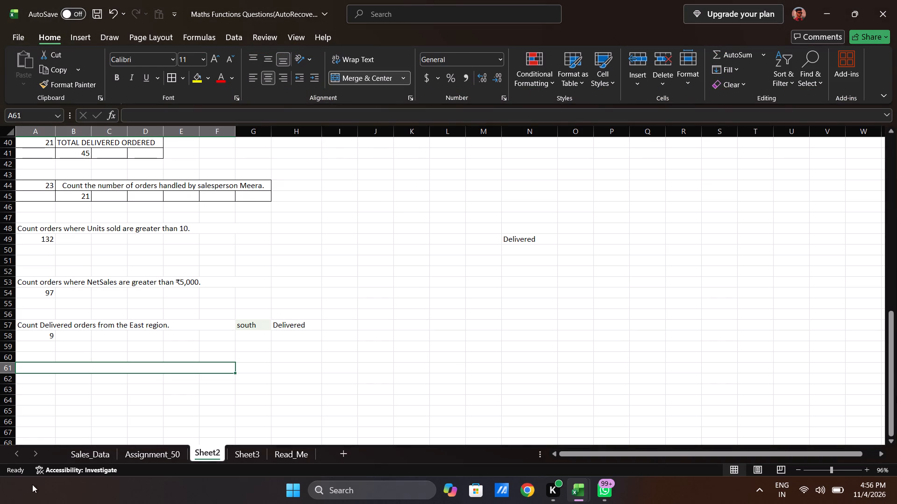
Copy the question "Count Electronics orders paid through Card." from Assignment_50 cell C27 into merged cell A61 on Sheet2.
click(142, 460)
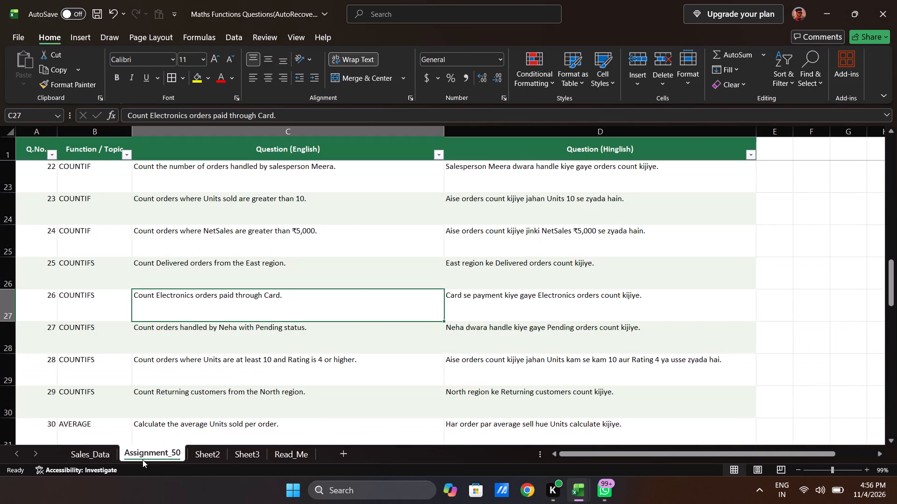
key(ctrl+c)
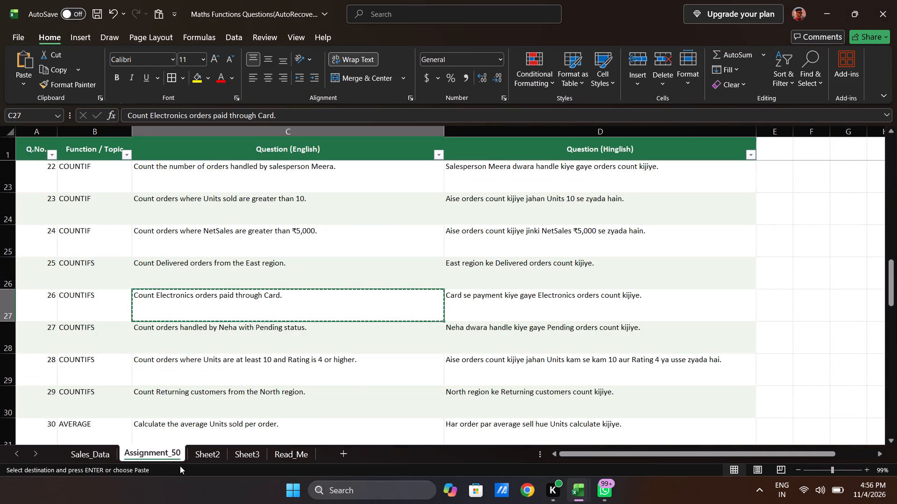
click(210, 454)
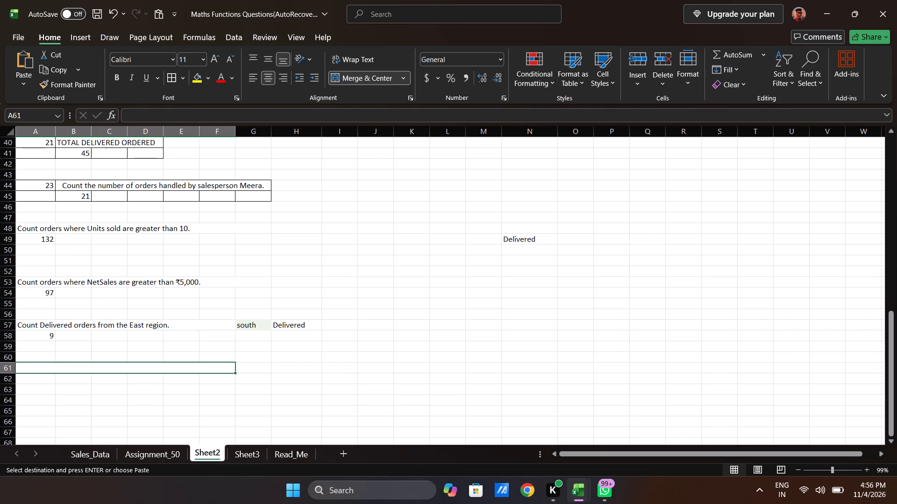
key(ctrl+v)
click(166, 366)
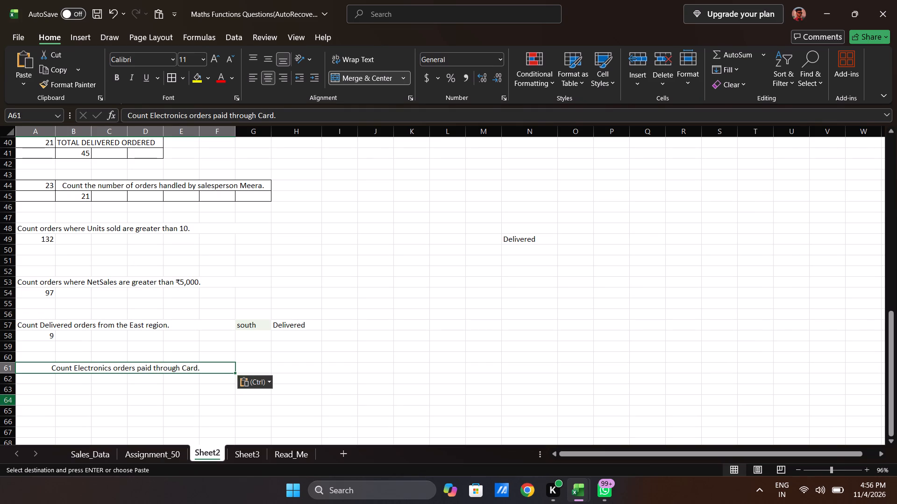
Copy the category value "Electronics" from Sales_Data cell E168 into cell A62 on Sheet2.
click(34, 383)
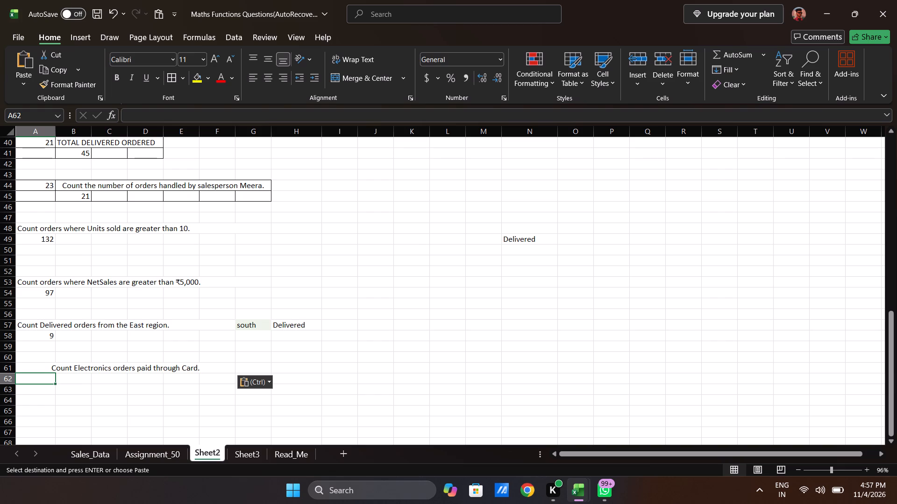
click(92, 456)
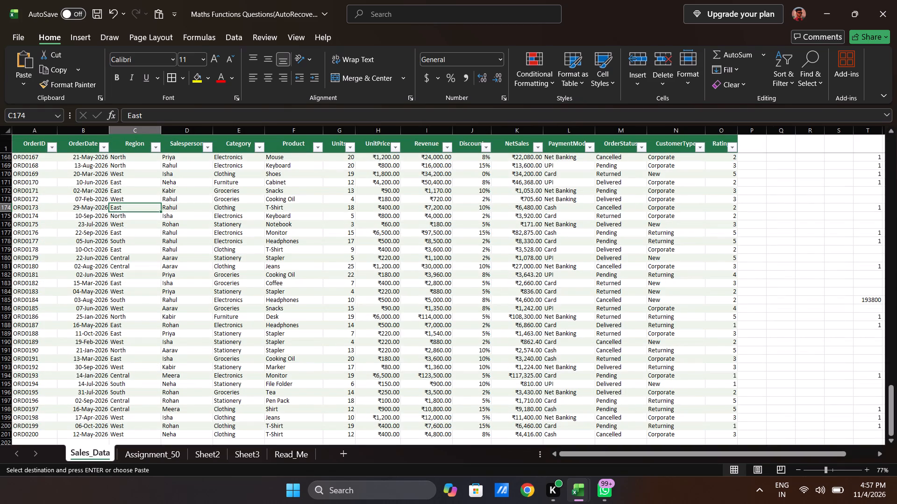
click(224, 158)
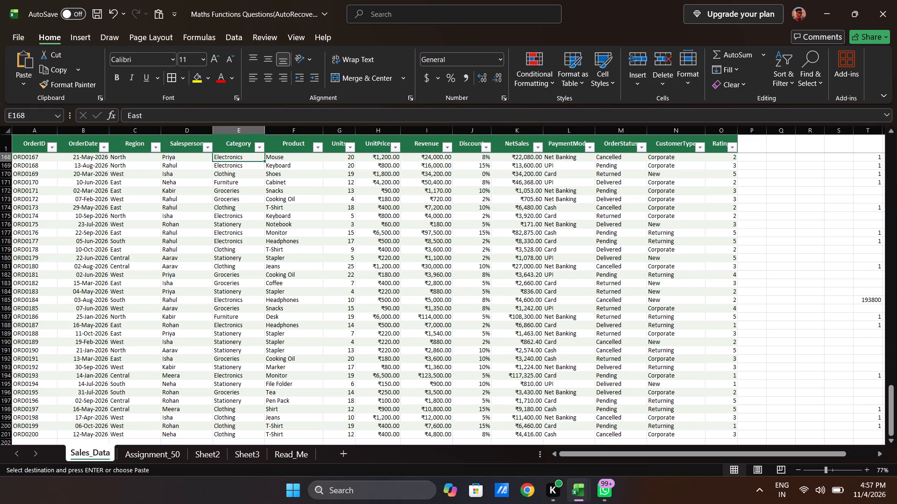
click(224, 158)
key(ctrl+c)
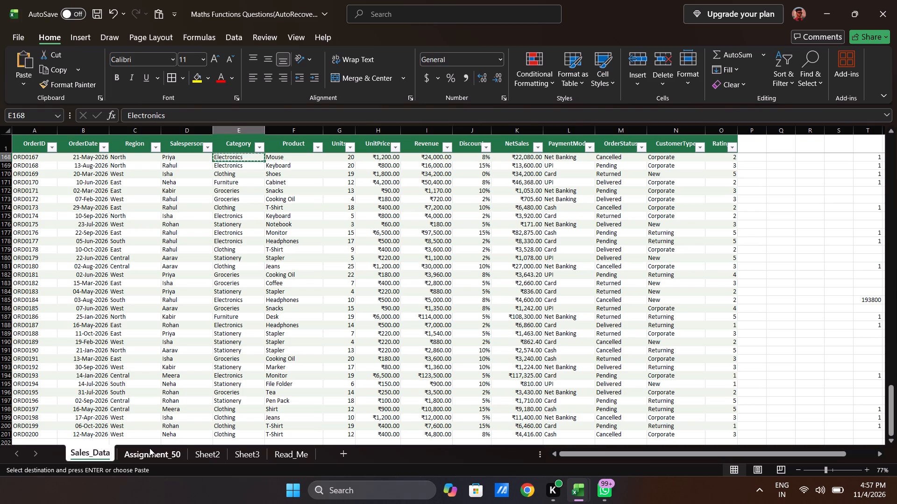
click(149, 453)
click(200, 446)
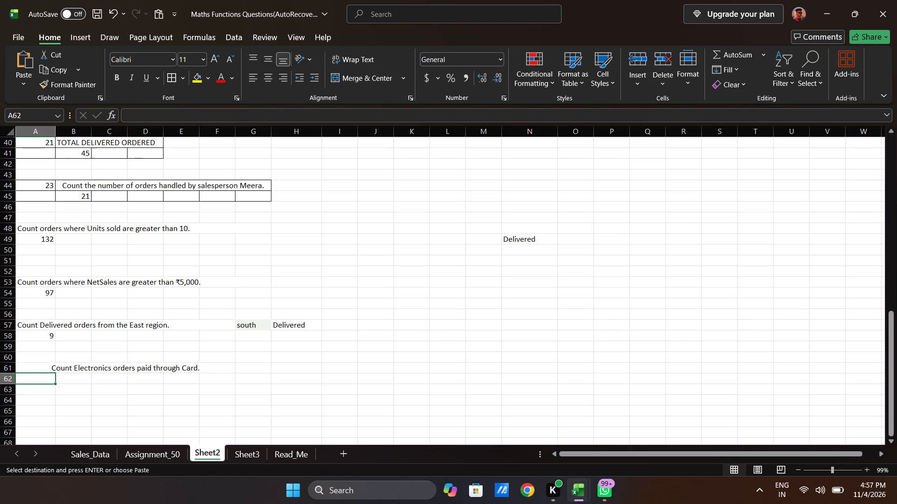
click(74, 380)
click(41, 378)
key(ctrl+v)
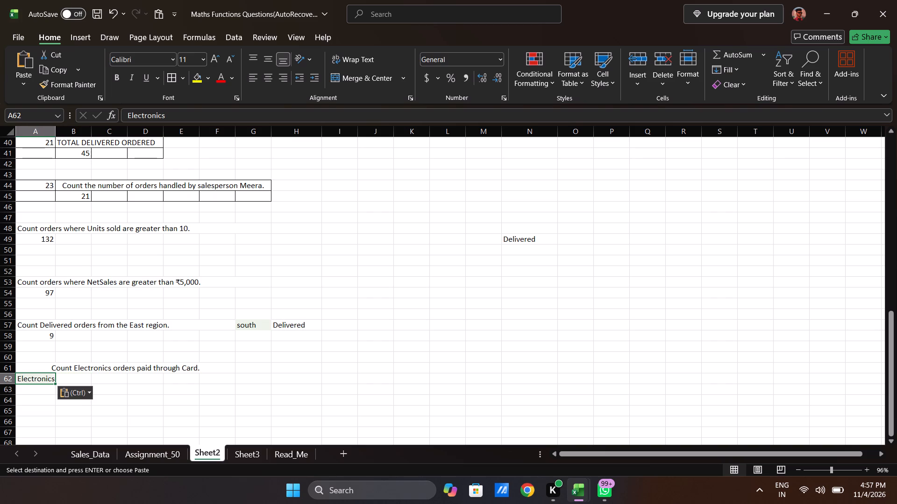
Move the Sales_Data sheet after Read_Me and copy the payment mode "Card" from its cell L175 into Sheet2 cell C62.
click(101, 377)
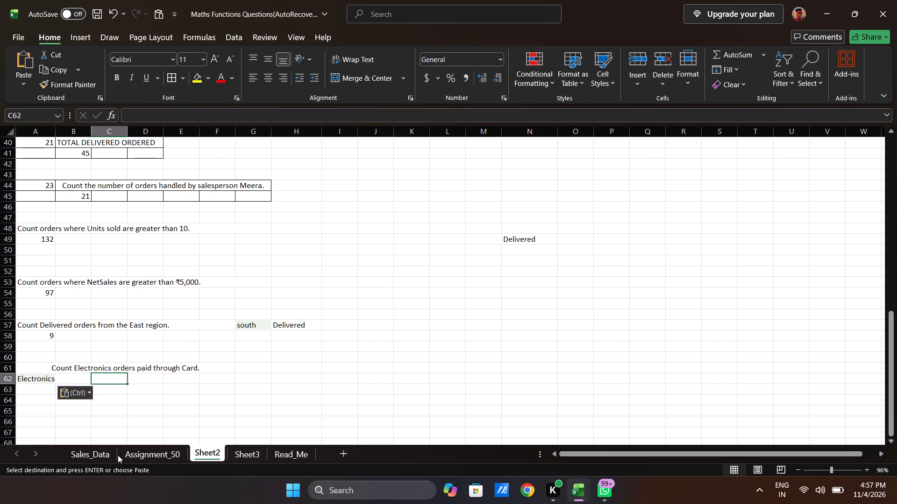
click(100, 455)
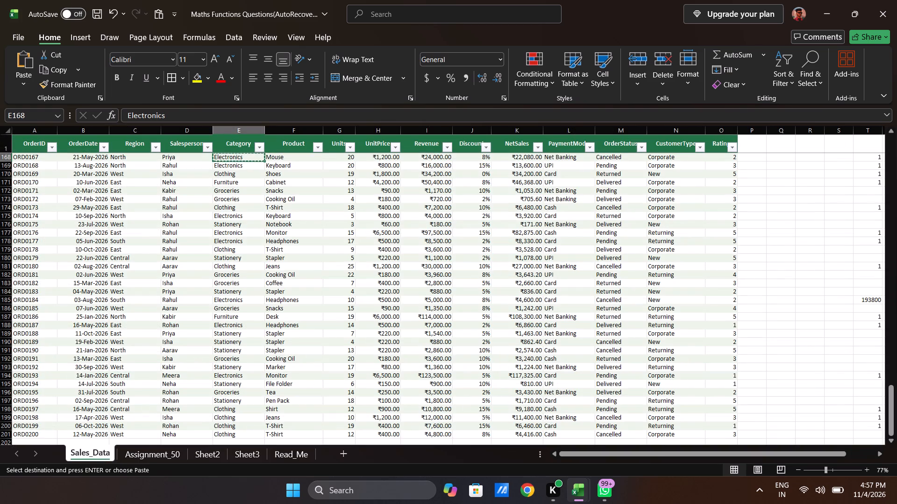
click(207, 453)
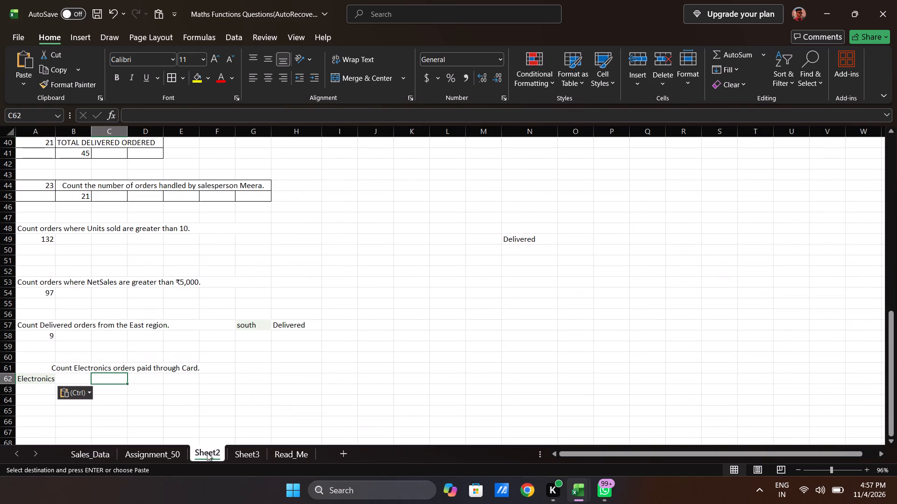
drag(93, 450, 495, 286)
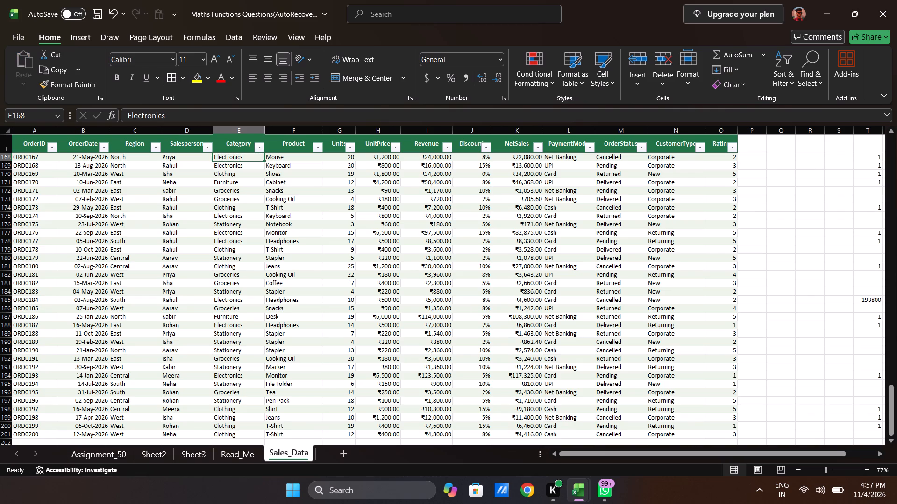
click(555, 218)
key(ctrl+c)
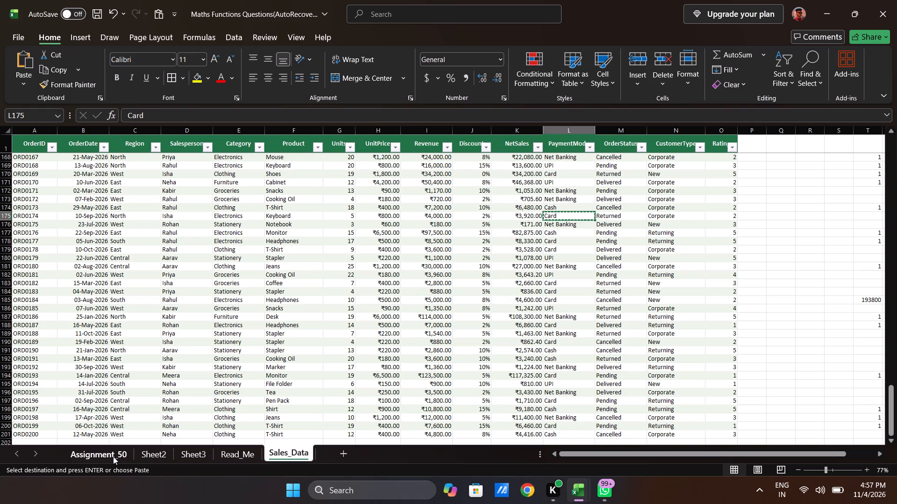
click(155, 452)
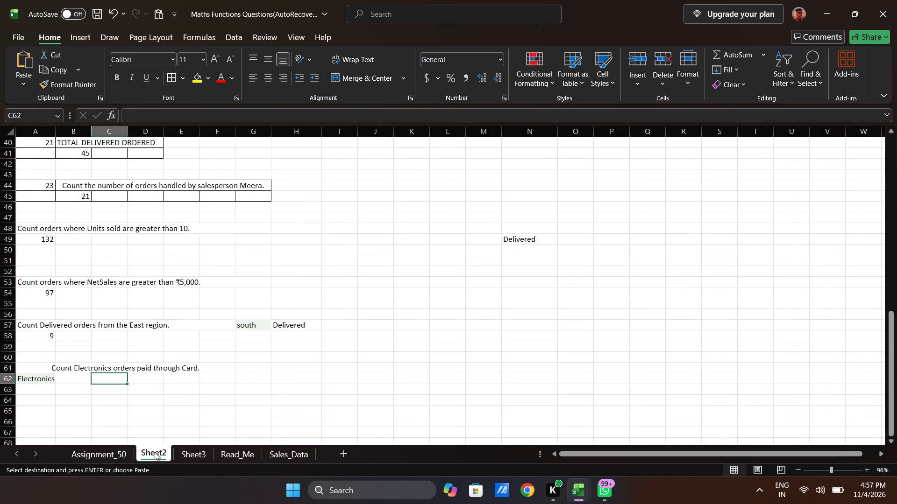
key(ctrl+v)
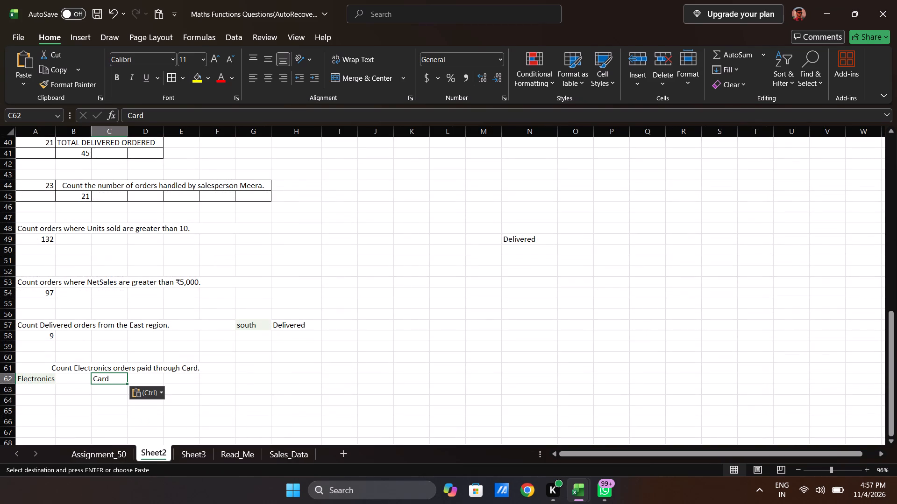
key(Return)
key(Return)
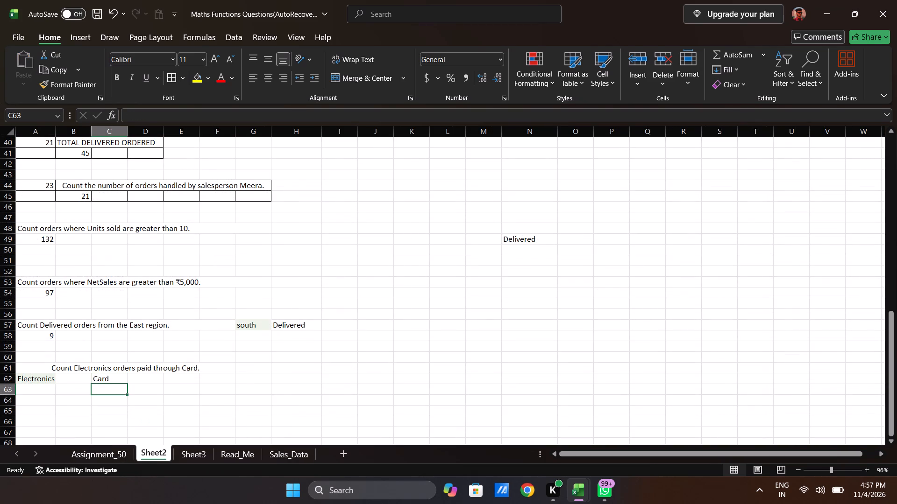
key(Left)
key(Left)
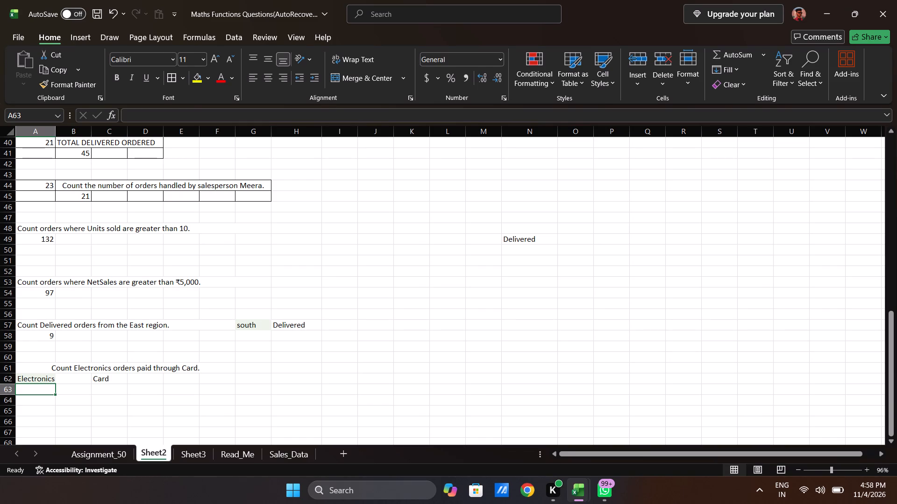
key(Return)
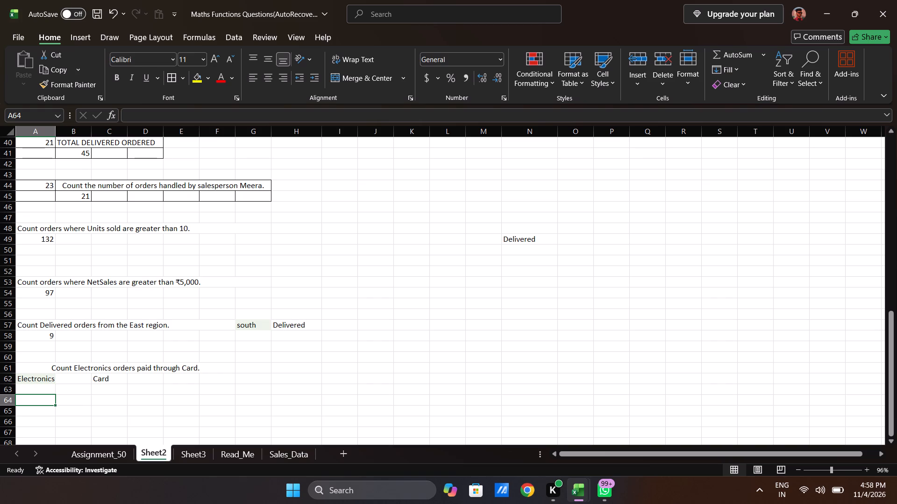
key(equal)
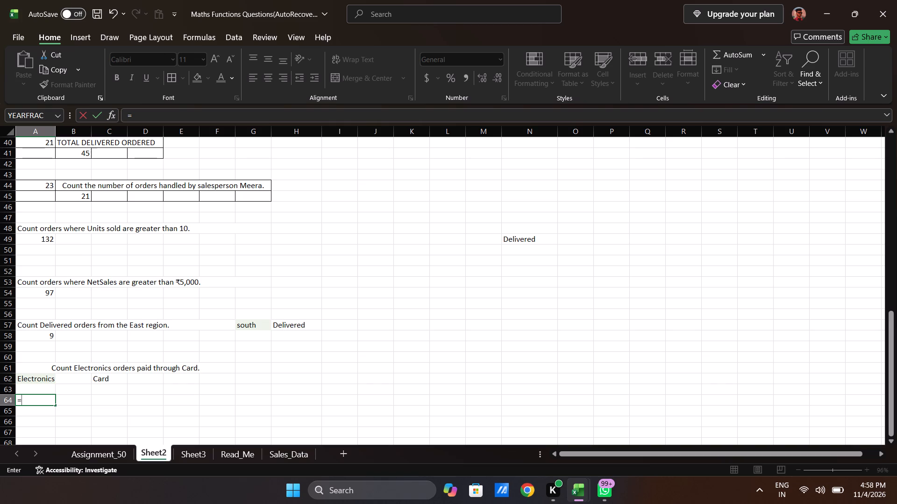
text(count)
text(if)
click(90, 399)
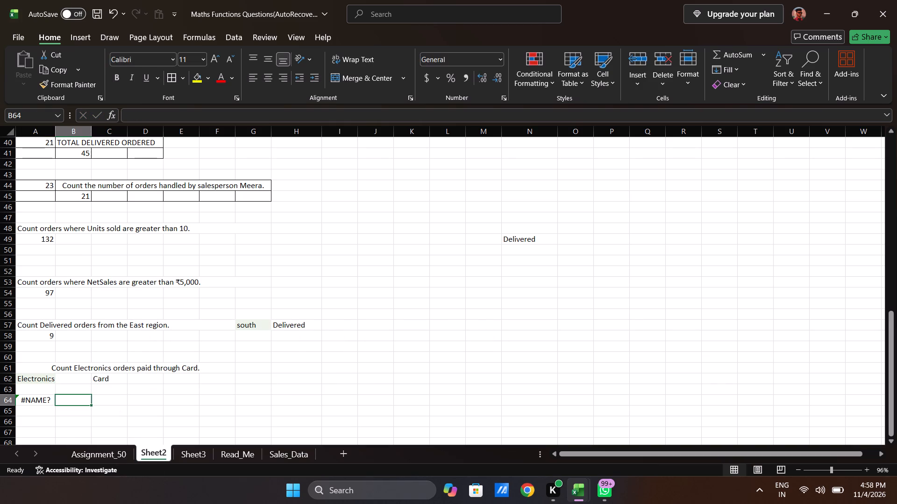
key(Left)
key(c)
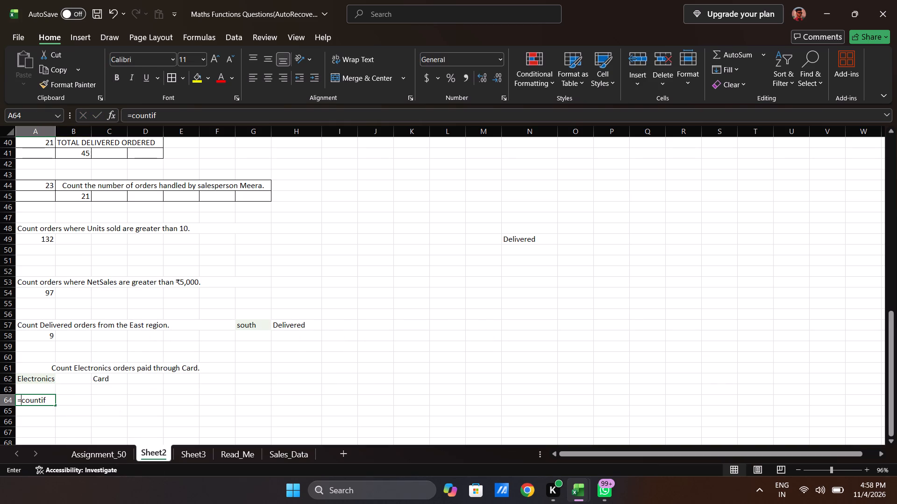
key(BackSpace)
Start a COUNTIFS formula in Sheet2 cell A64 with category range Sales_Data E2:E201 and criterion Sheet2 cell A62.
text(=count)
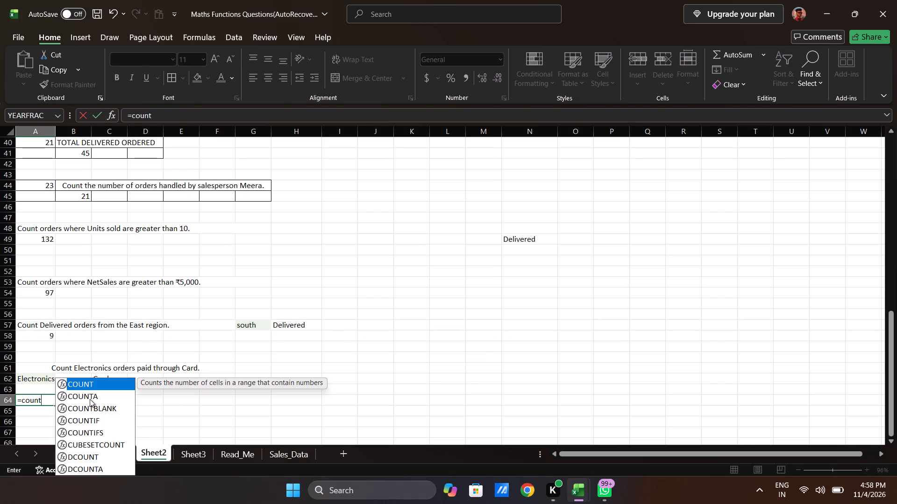
text(ifs)
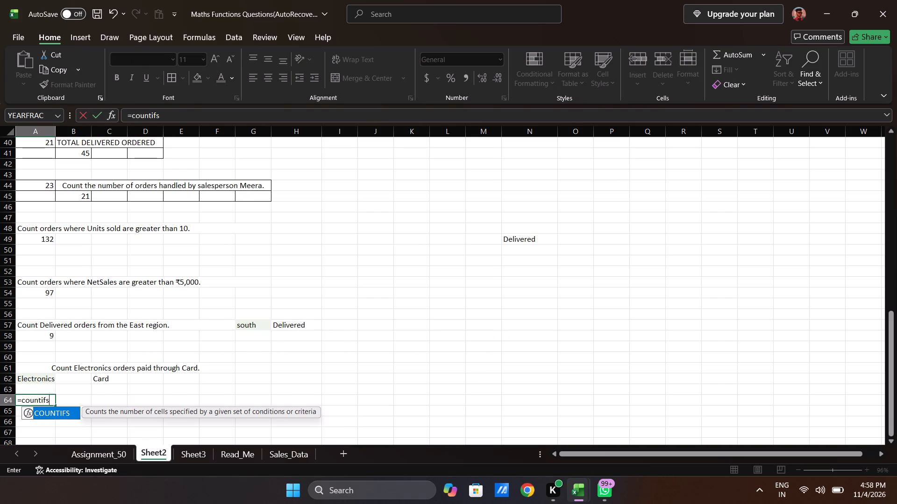
key(Tab)
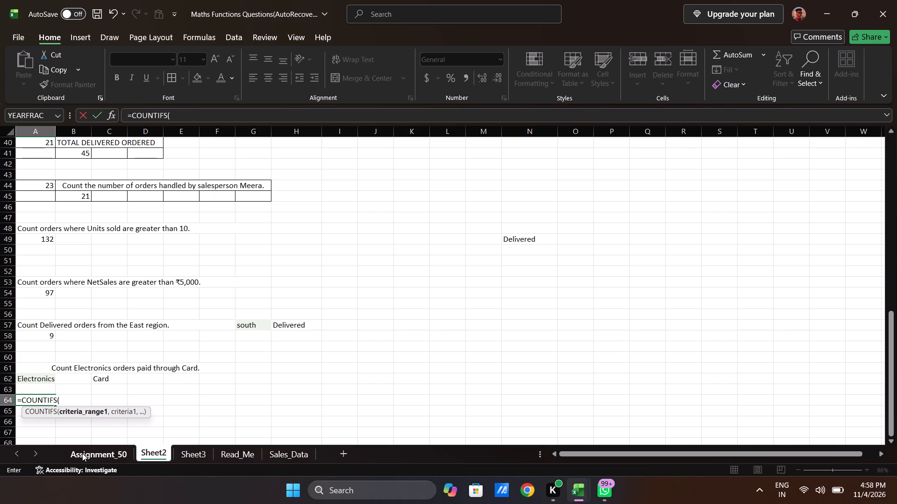
click(14, 450)
click(104, 450)
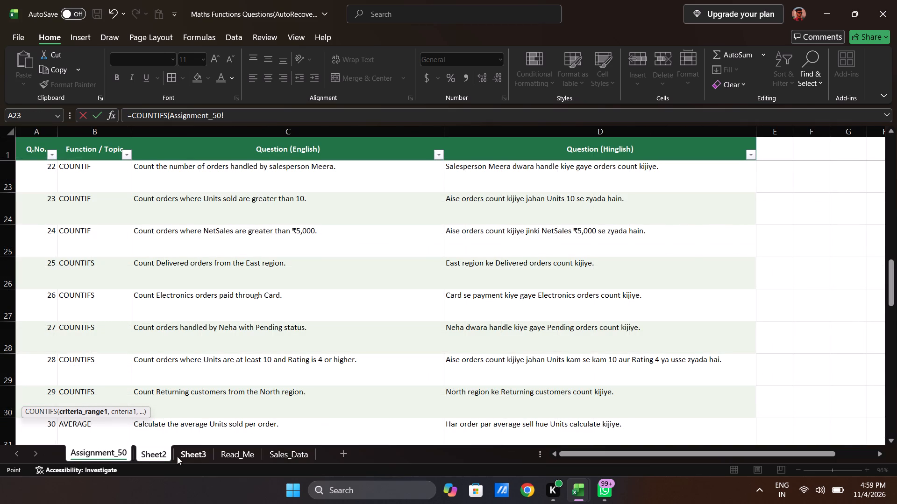
click(287, 456)
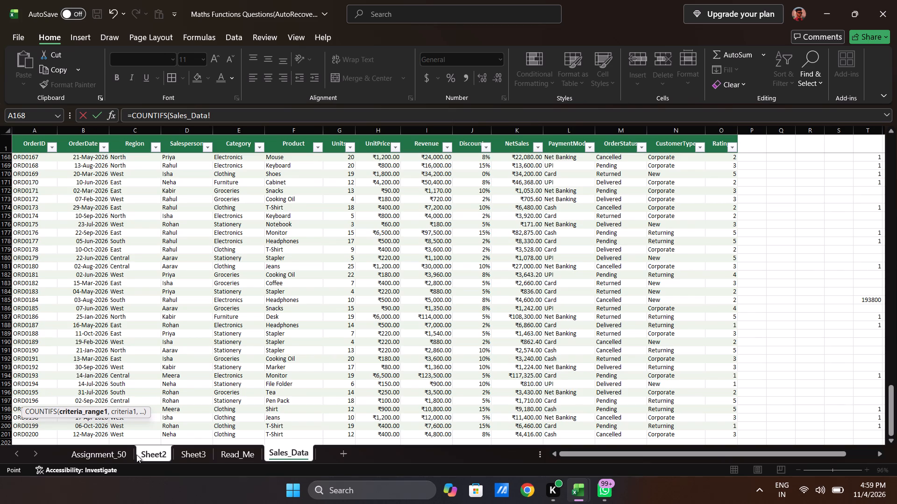
click(154, 452)
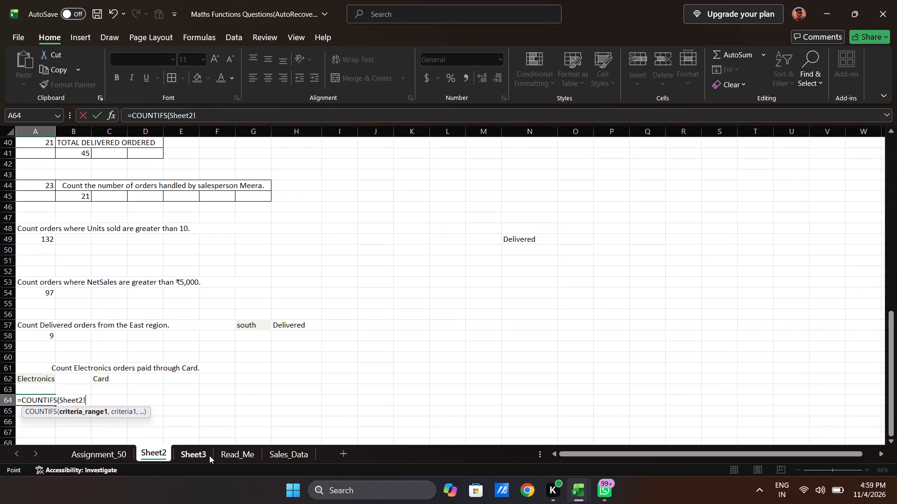
click(281, 452)
scroll(174, 200, up, 5)
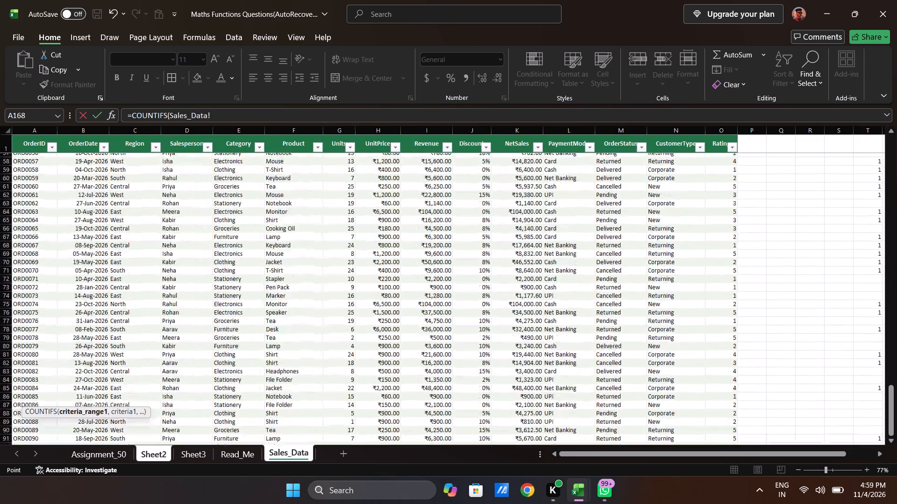
scroll(174, 200, up, 4)
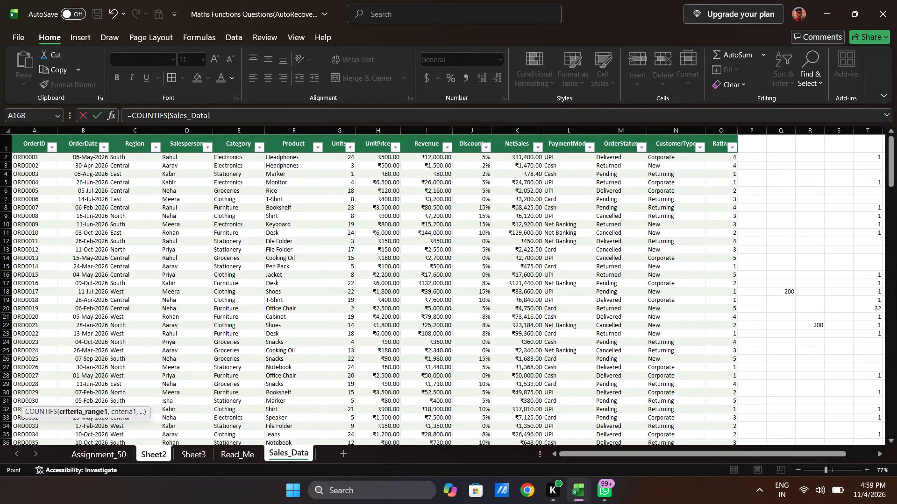
click(231, 159)
key(ctrl+shift+Down)
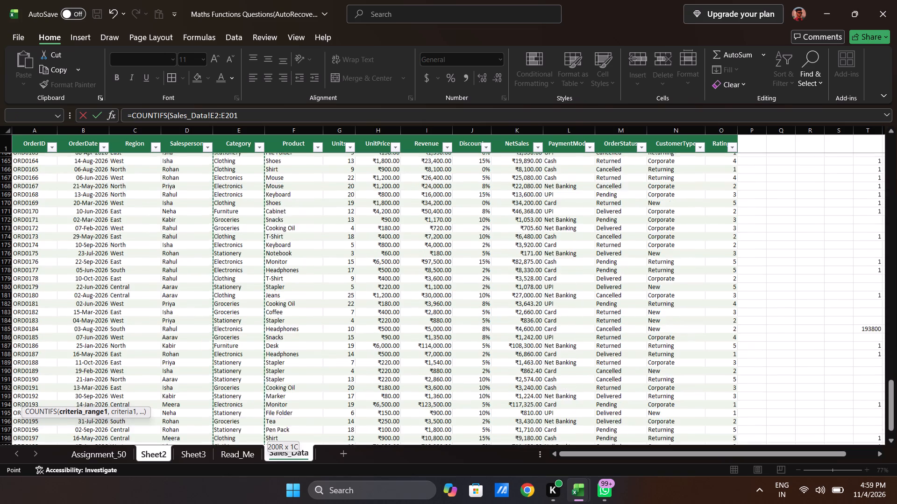
key(comma)
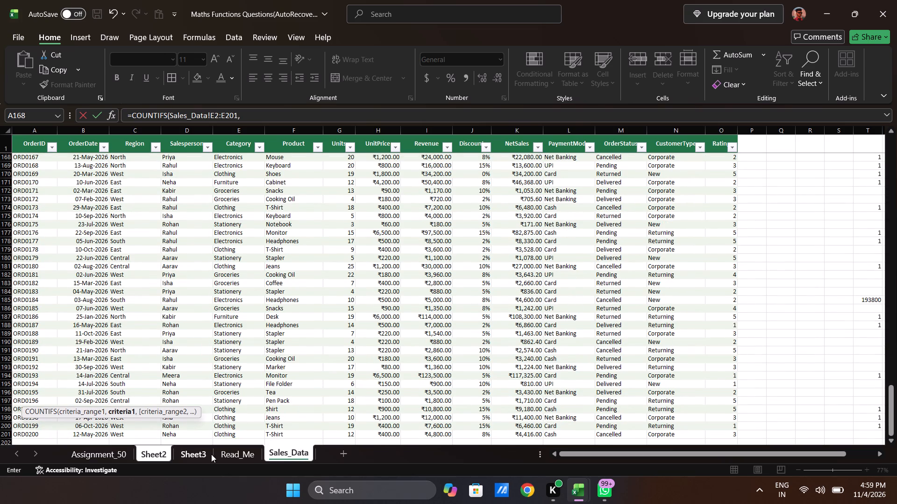
click(163, 453)
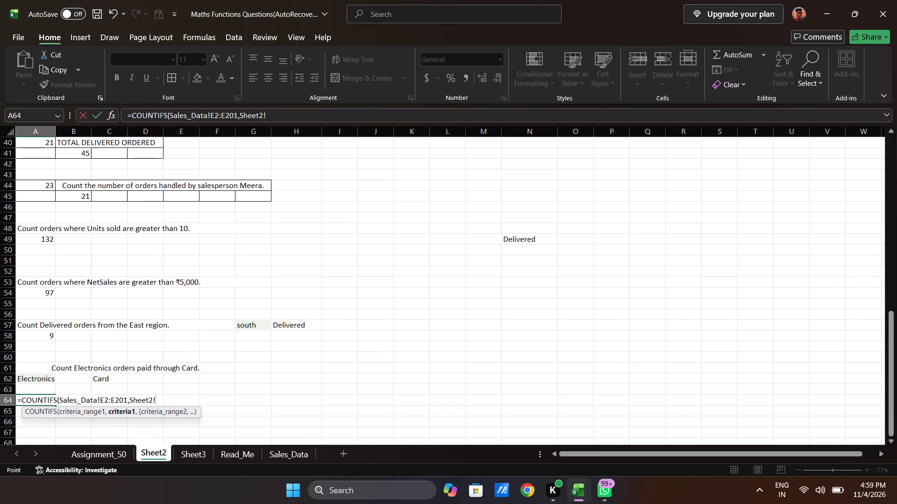
click(45, 377)
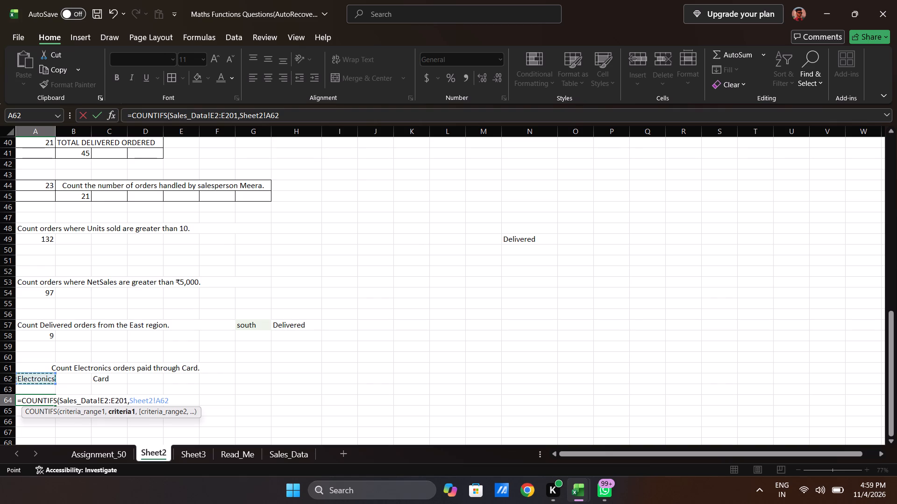
key(comma)
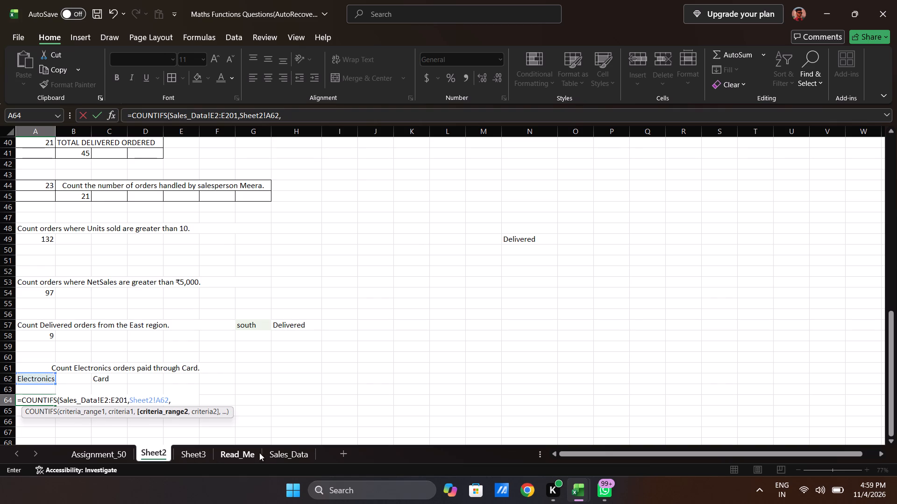
Complete the COUNTIFS formula with payment mode range Sales_Data L2:L201 and criterion Sheet2 cell C62.
drag(280, 453, 198, 453)
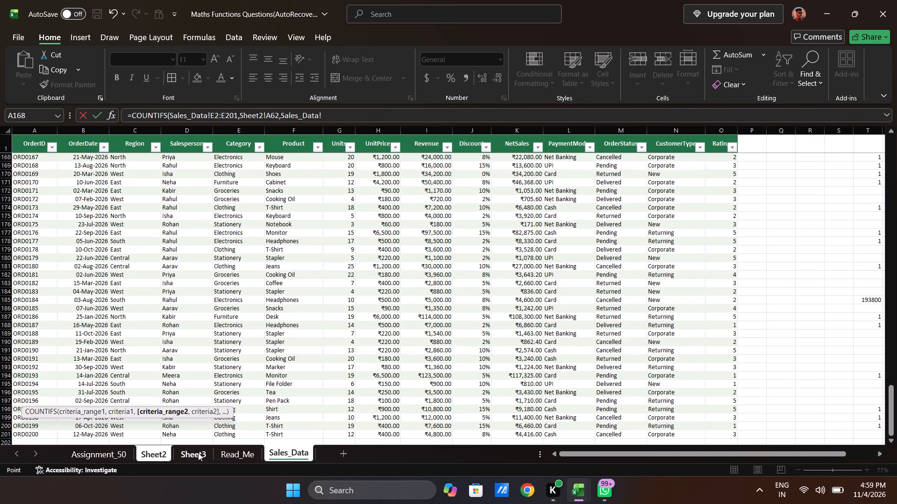
drag(198, 453, 292, 362)
click(562, 157)
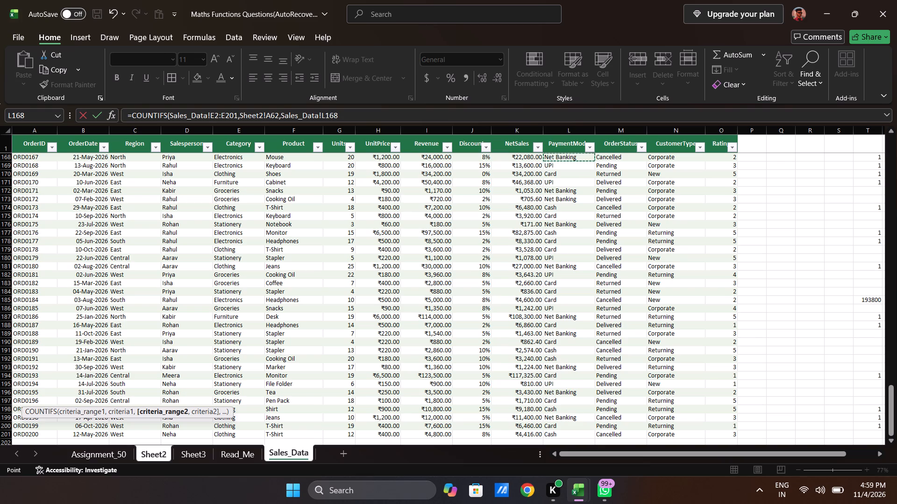
key(ctrl+Up)
key(Down)
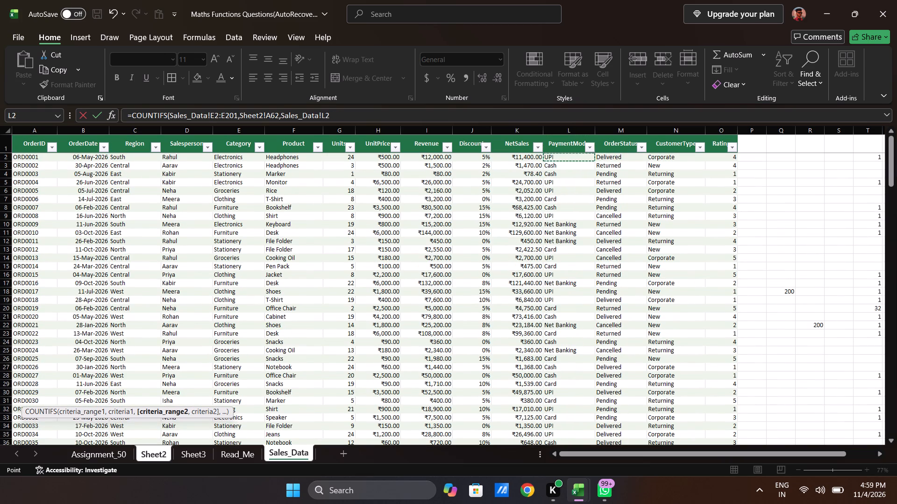
key(ctrl+shift+Down)
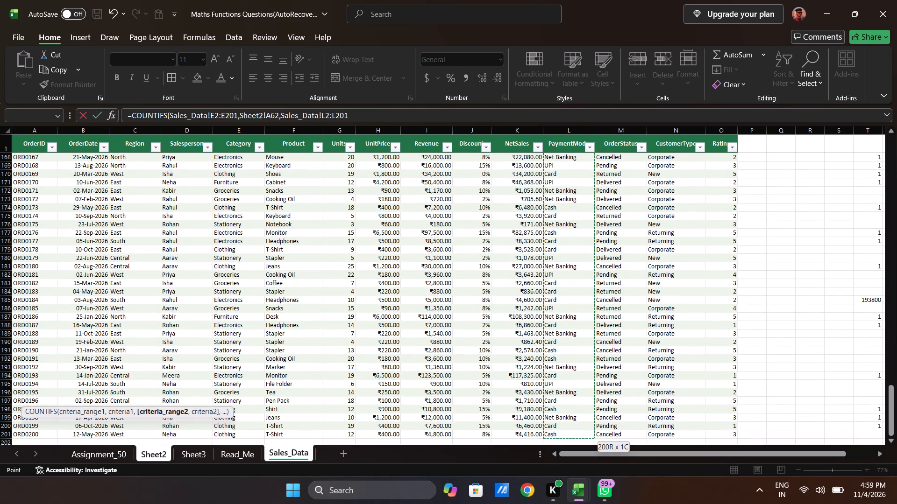
key(comma)
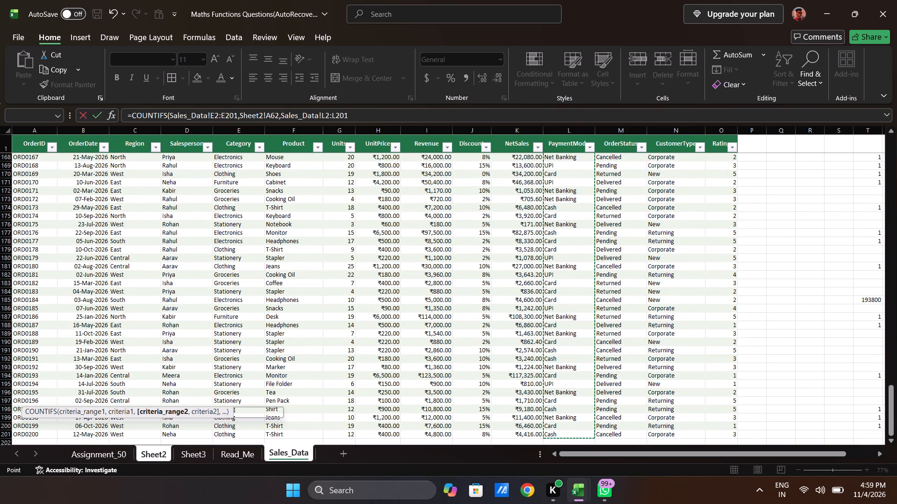
click(162, 456)
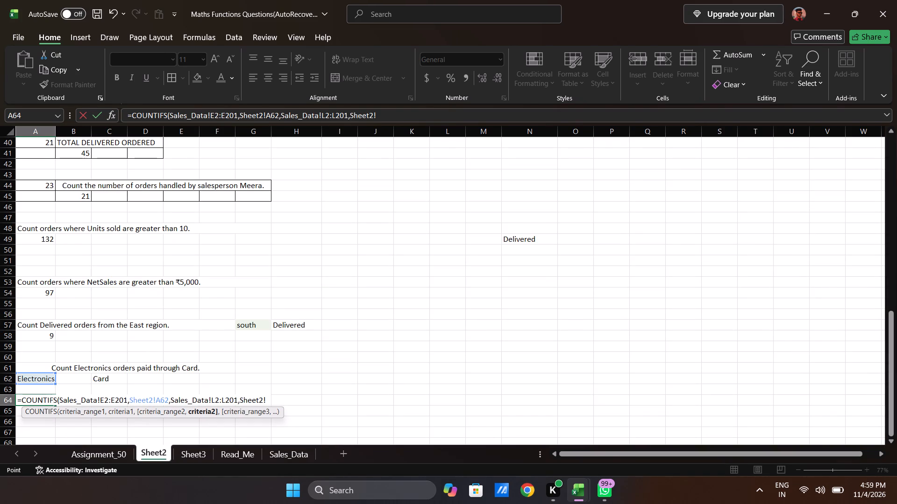
click(103, 375)
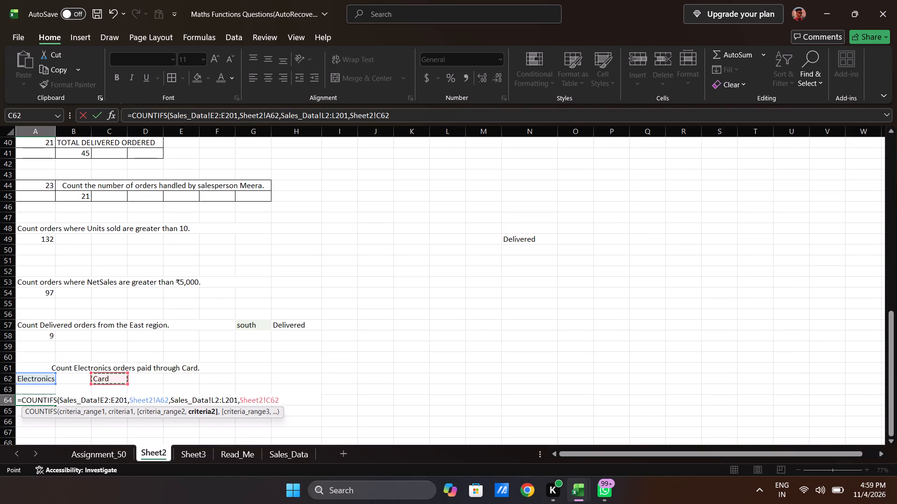
key(shift+parenright)
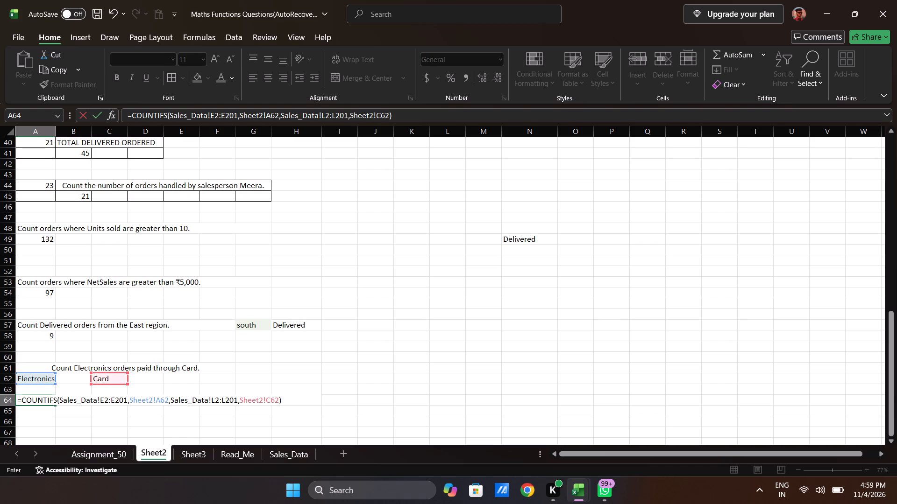
key(Return)
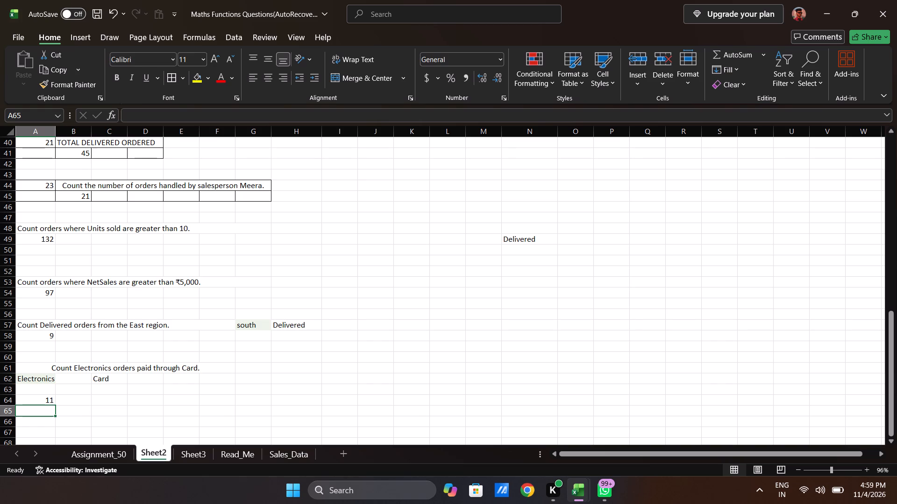
Insert two blank rows at row 60 on Sheet2, above the Electronics orders question.
drag(22, 357, 3, 358)
click(3, 358)
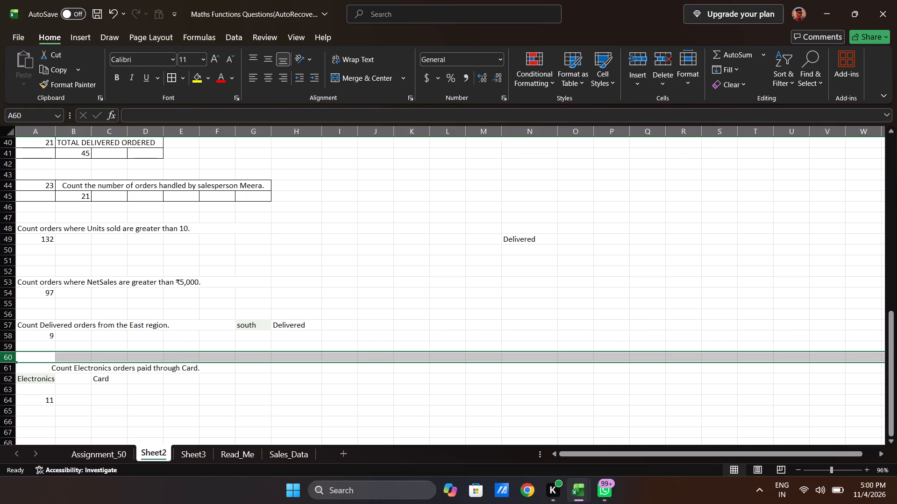
key(ctrl+plus)
key(ctrl+plus)
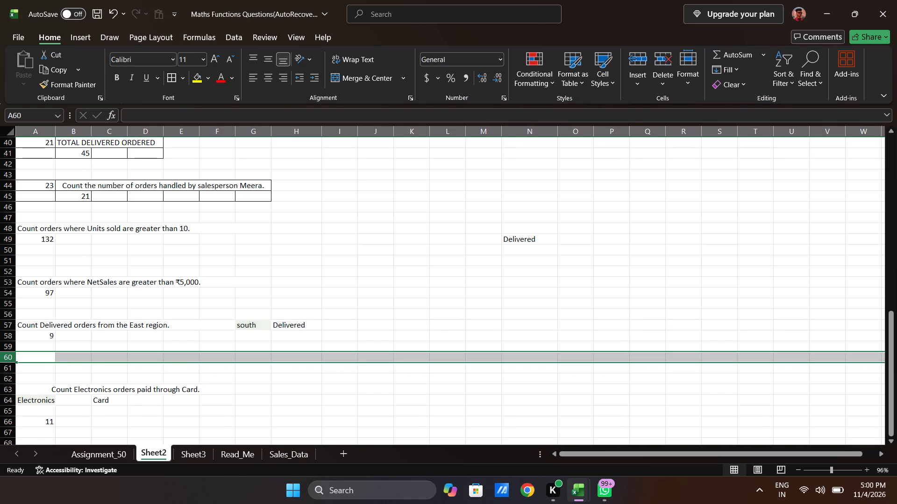
click(427, 420)
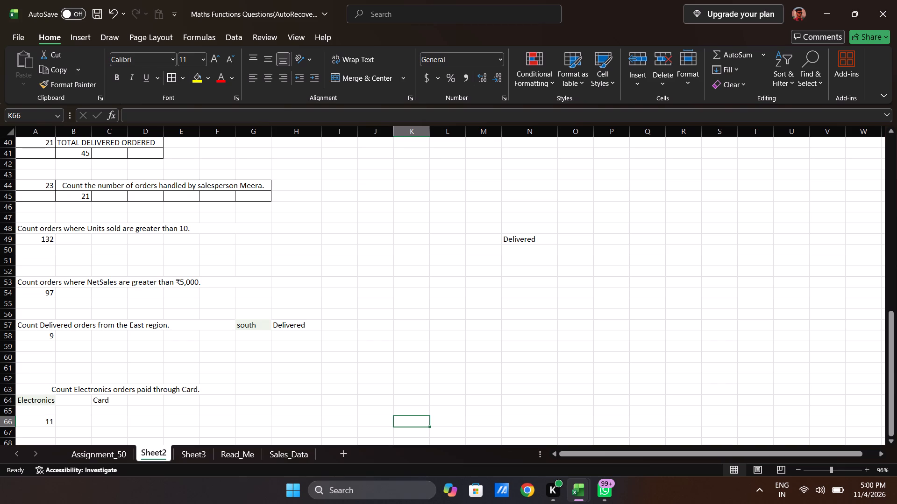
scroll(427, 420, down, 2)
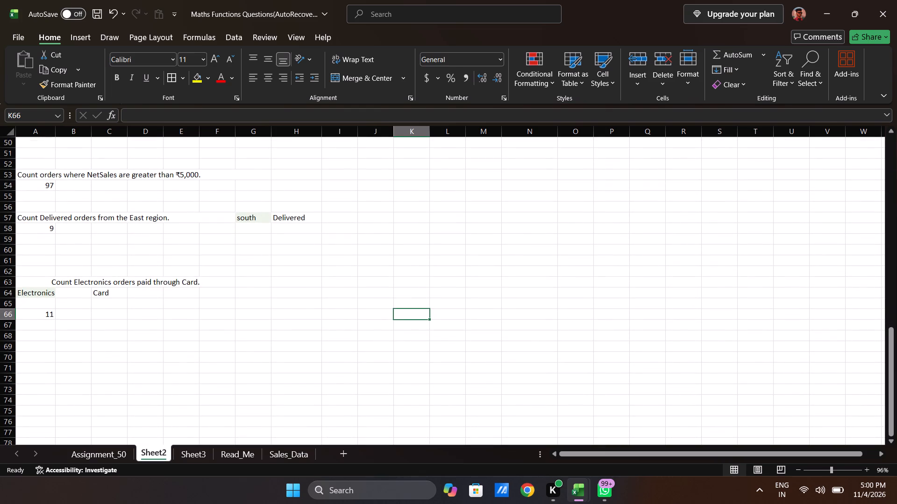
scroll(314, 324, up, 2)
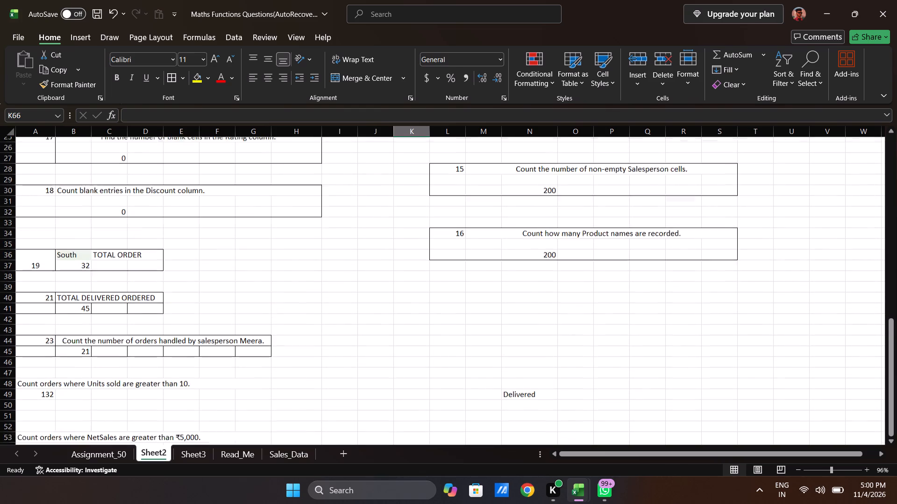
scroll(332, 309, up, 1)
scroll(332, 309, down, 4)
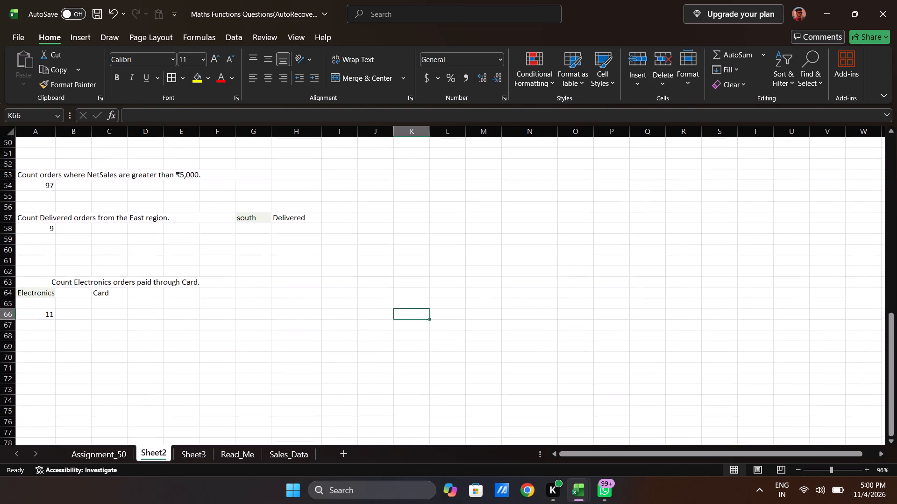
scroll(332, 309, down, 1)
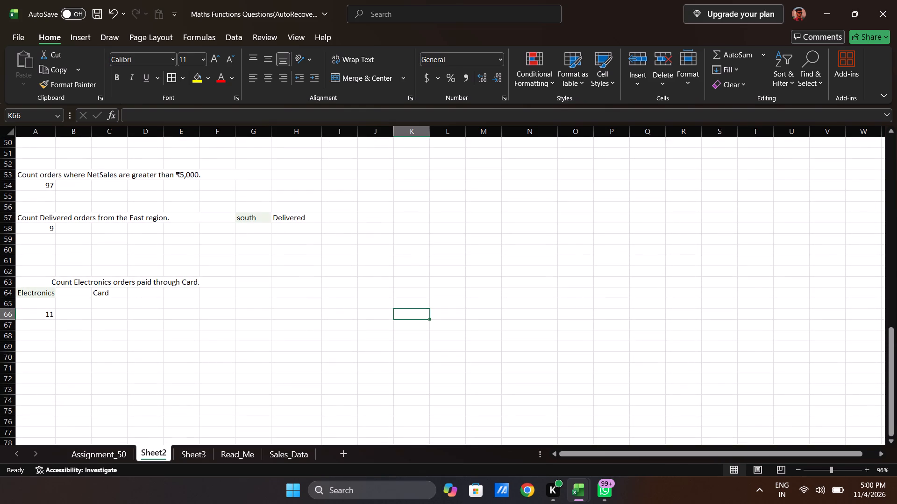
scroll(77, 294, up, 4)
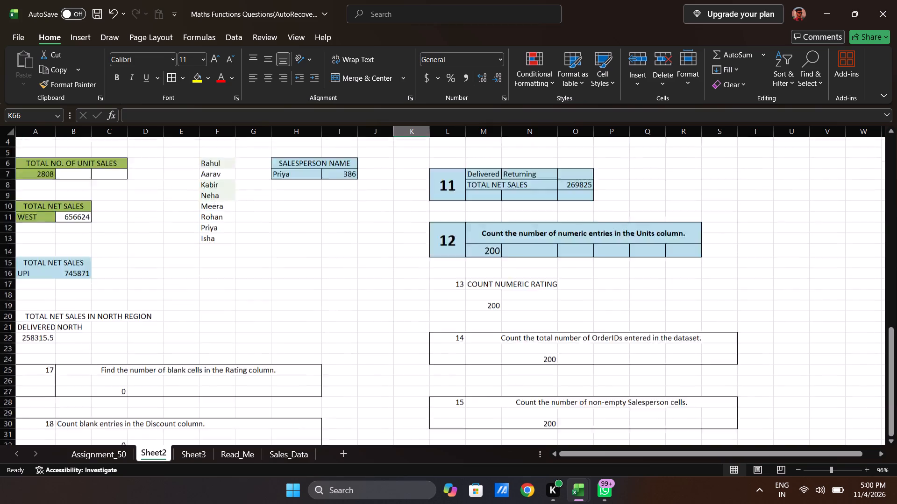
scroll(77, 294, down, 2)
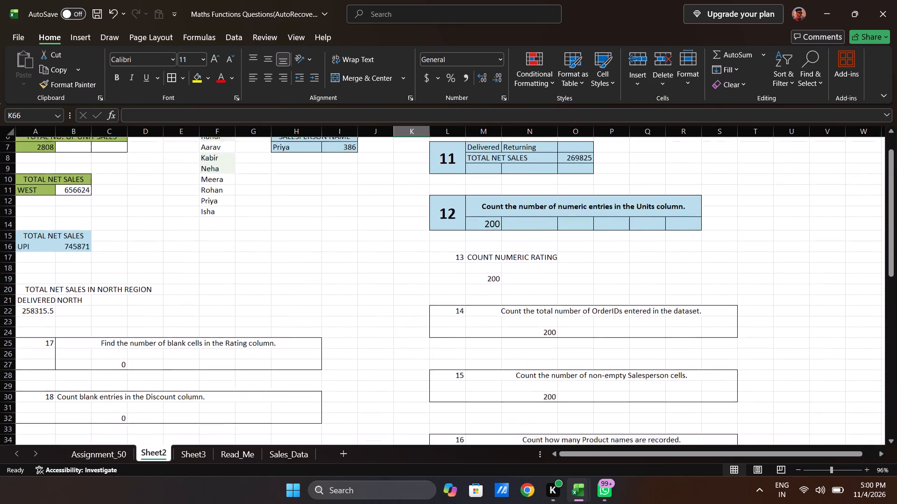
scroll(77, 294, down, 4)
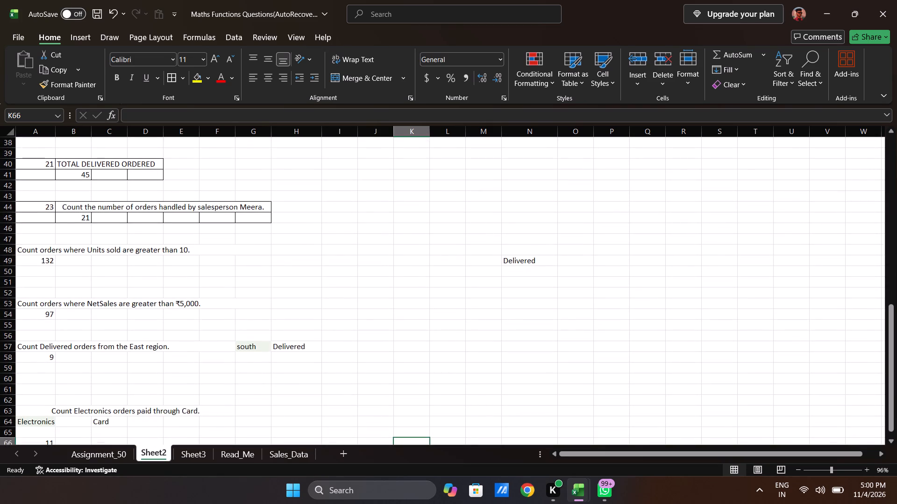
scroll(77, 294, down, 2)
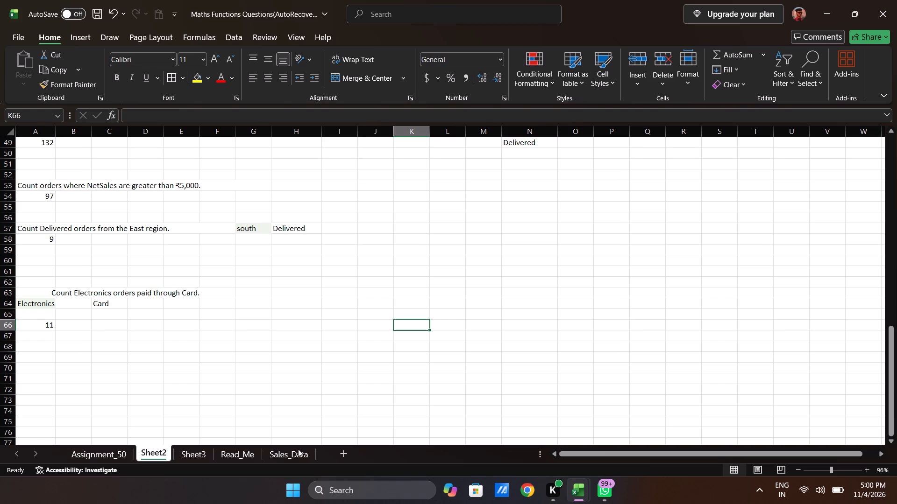
Move the Sales_Data sheet so it sits directly after Sheet2.
drag(298, 449, 199, 455)
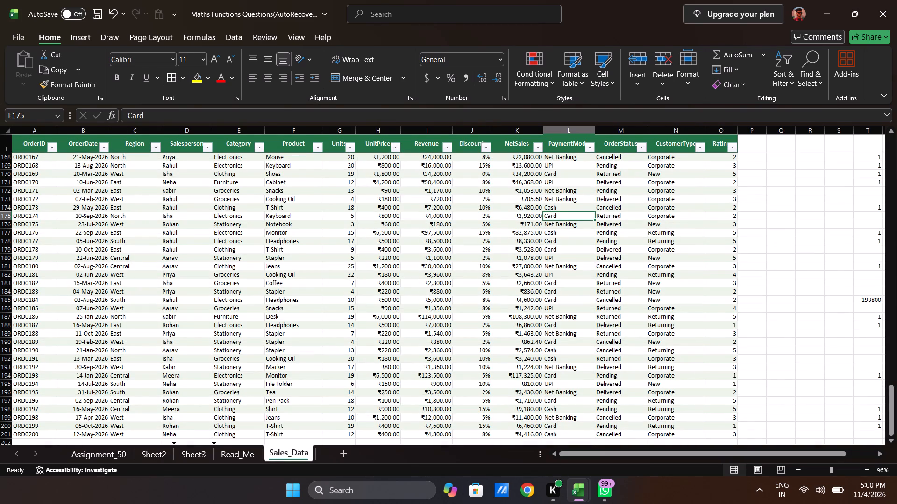
drag(199, 455, 198, 455)
Read question 27 about Neha's Pending orders on Assignment_50 and look for free space on Sheet2 beyond column S.
click(109, 457)
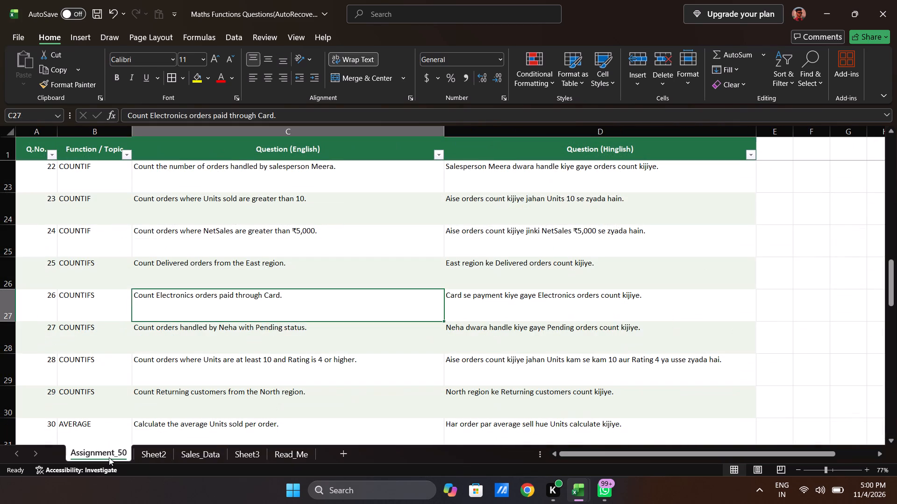
click(218, 339)
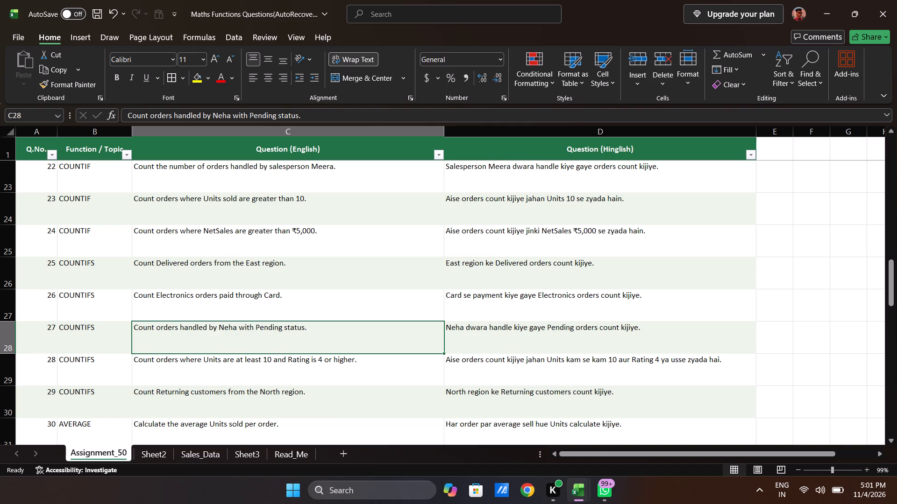
click(159, 453)
scroll(509, 337, up, 2)
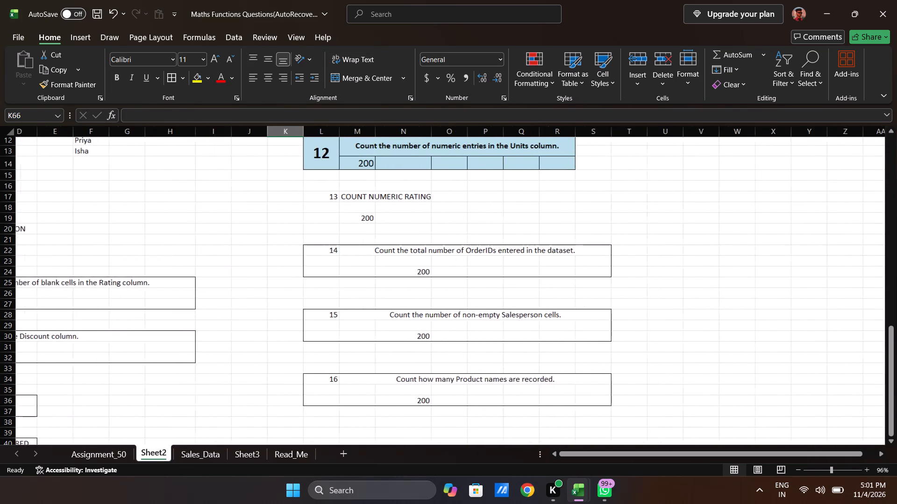
scroll(509, 337, up, 3)
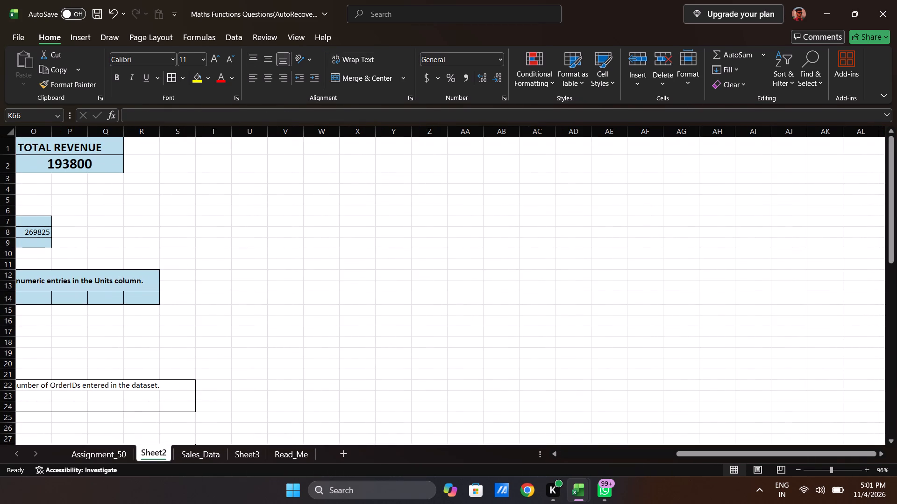
click(351, 152)
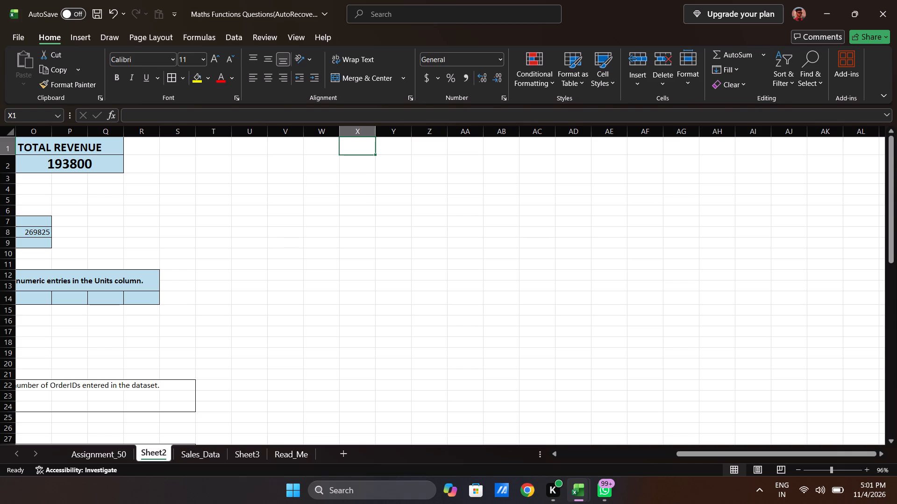
key(Return)
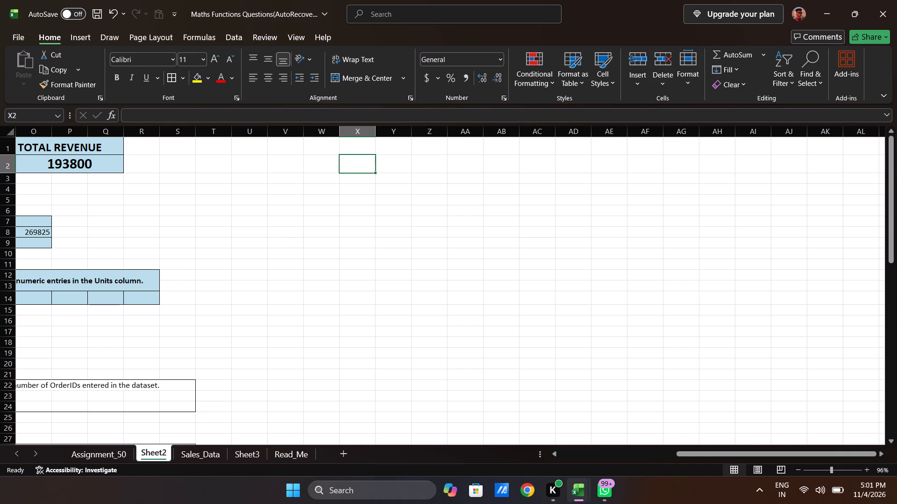
key(Return)
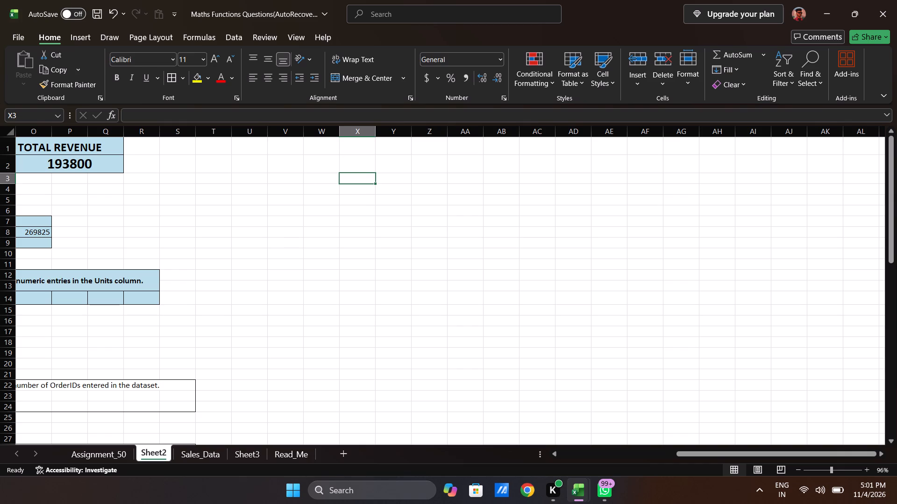
scroll(163, 258, right, 1)
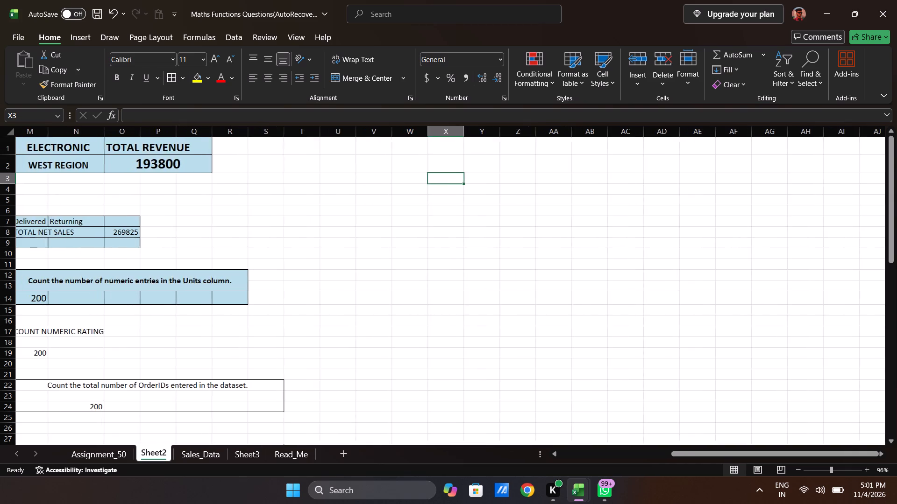
scroll(163, 258, right, 6)
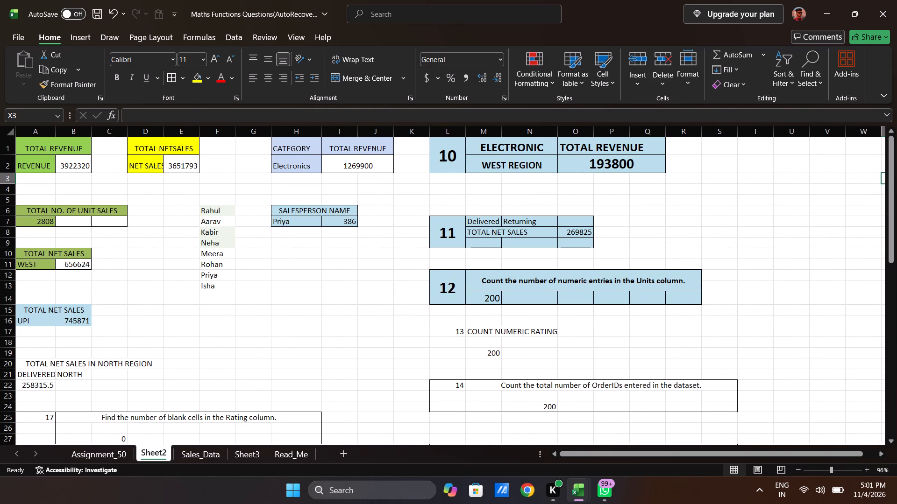
scroll(376, 277, left, 5)
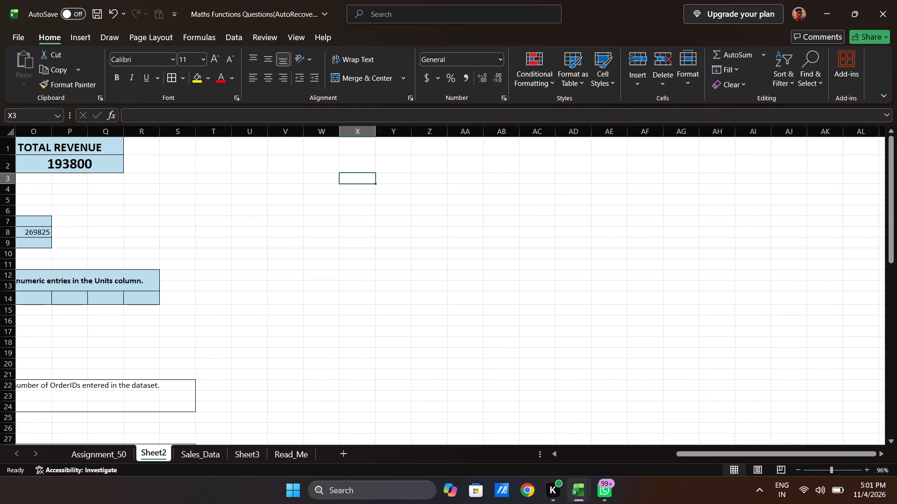
click(435, 149)
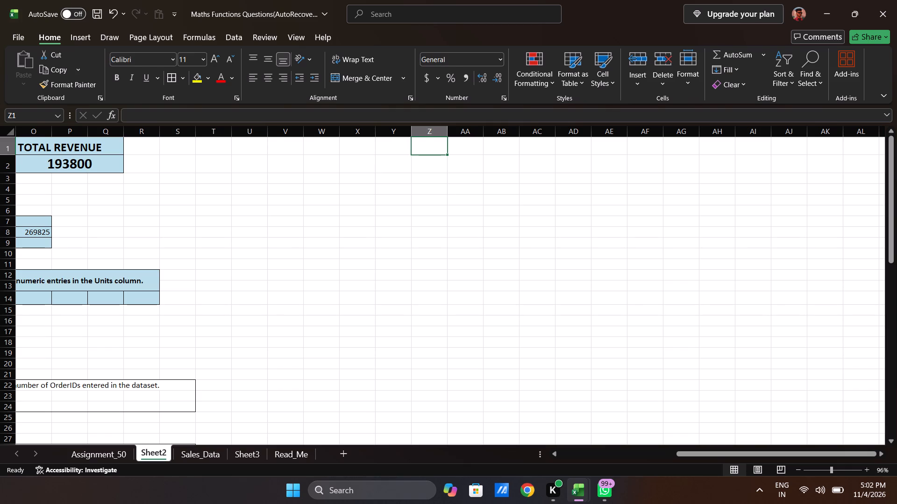
Add a List data validation to Sheet2 cell AB8 with the payment modes in Sales_Data L168:L174 as source.
click(498, 227)
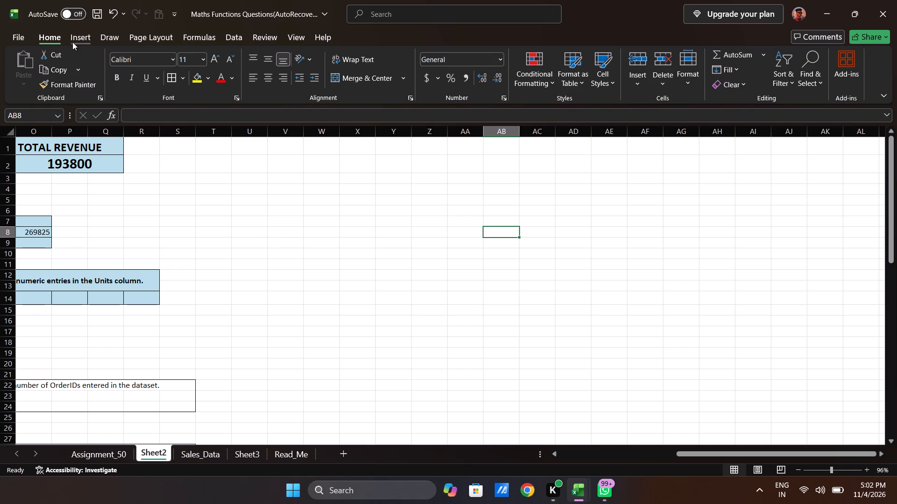
click(229, 42)
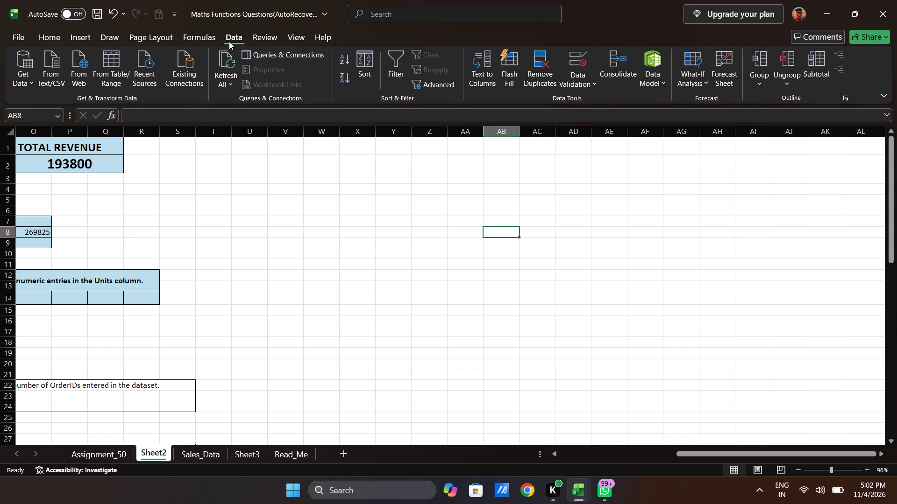
click(577, 64)
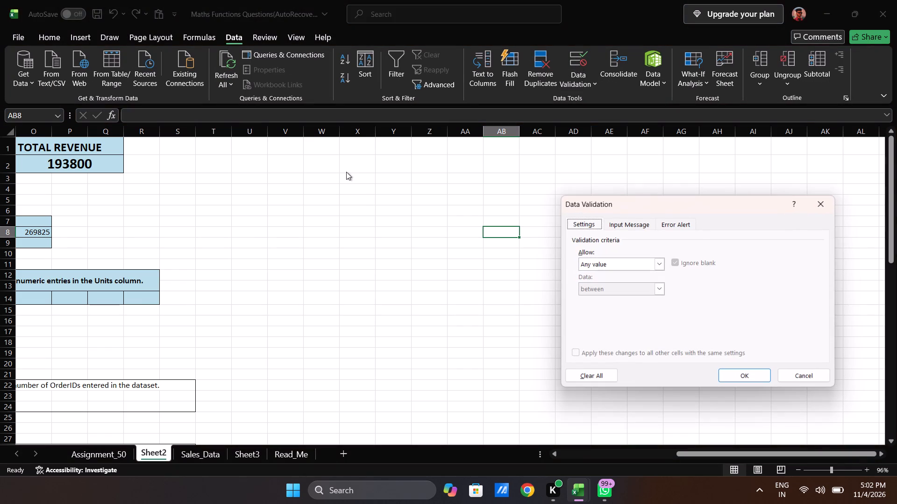
click(633, 264)
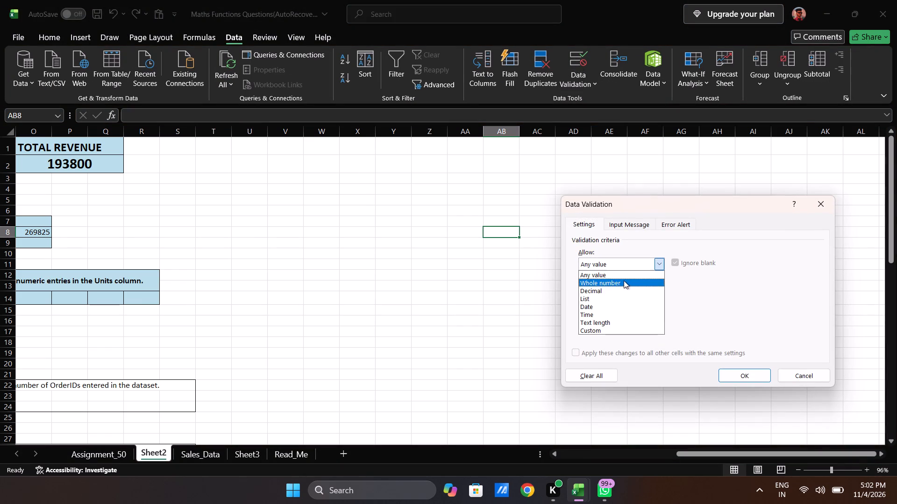
click(603, 298)
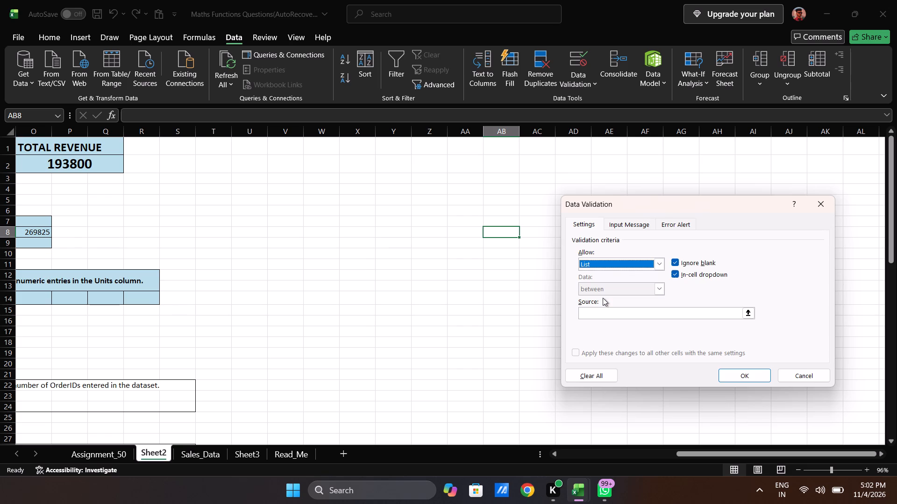
click(595, 311)
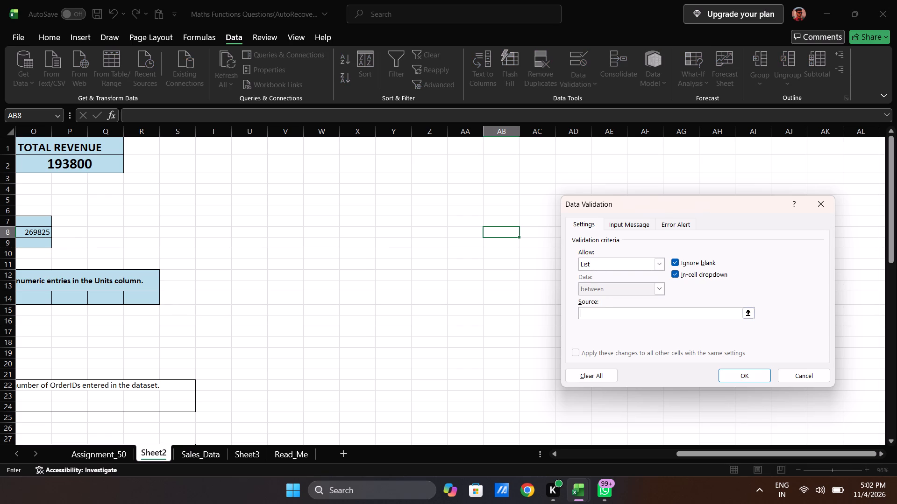
click(202, 458)
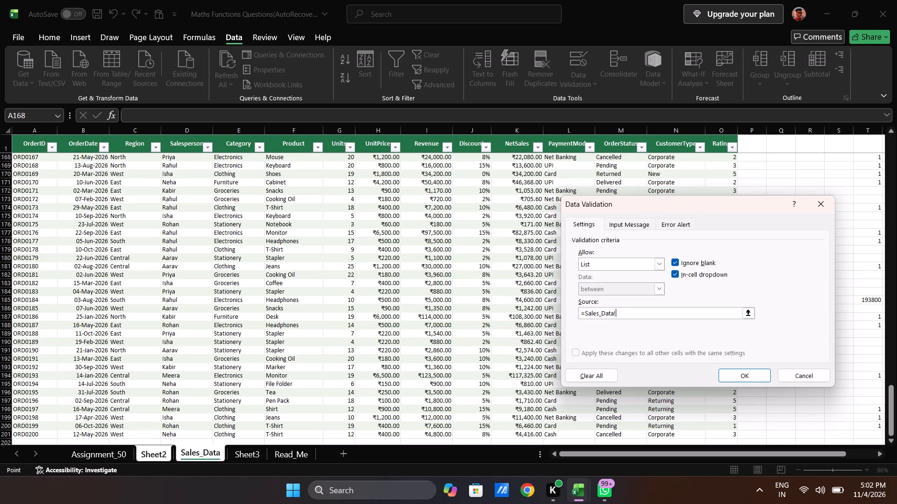
drag(562, 157, 562, 166)
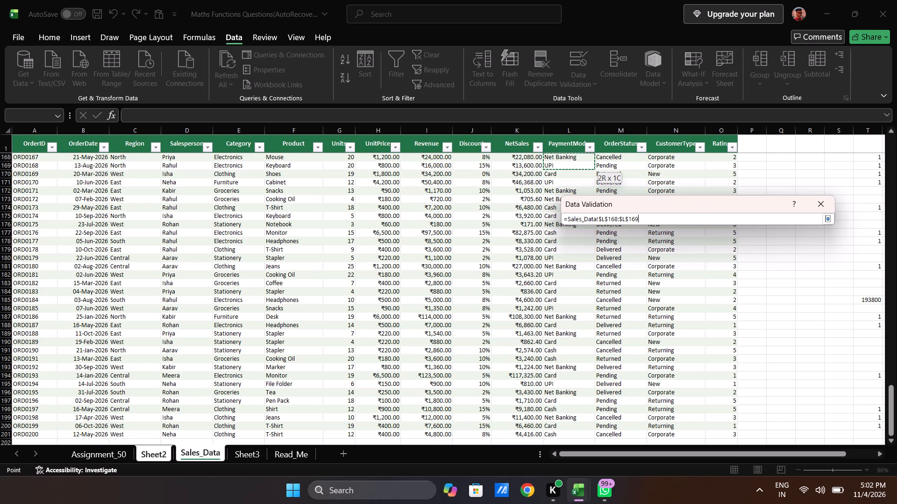
drag(562, 166, 562, 171)
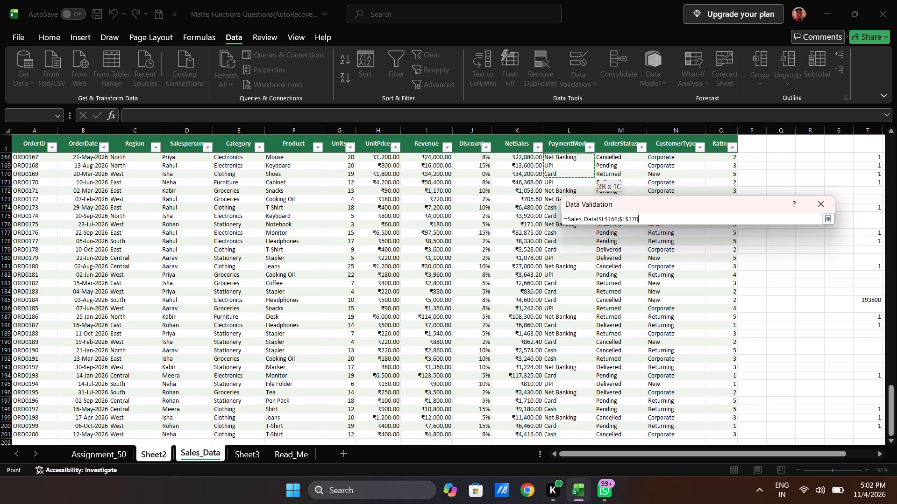
drag(562, 171, 564, 178)
drag(564, 178, 565, 205)
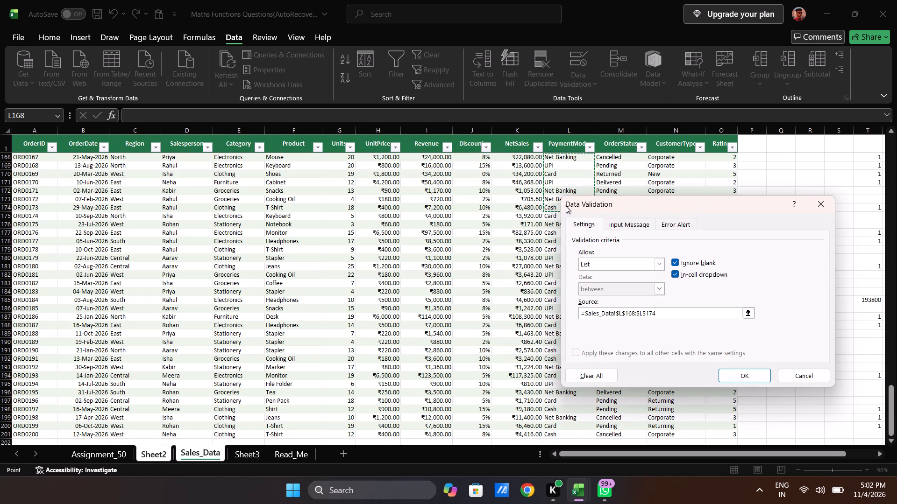
key(Return)
Choose Net Banking and then Card from the drop-down list in AB8, and widen column AB slightly.
click(525, 232)
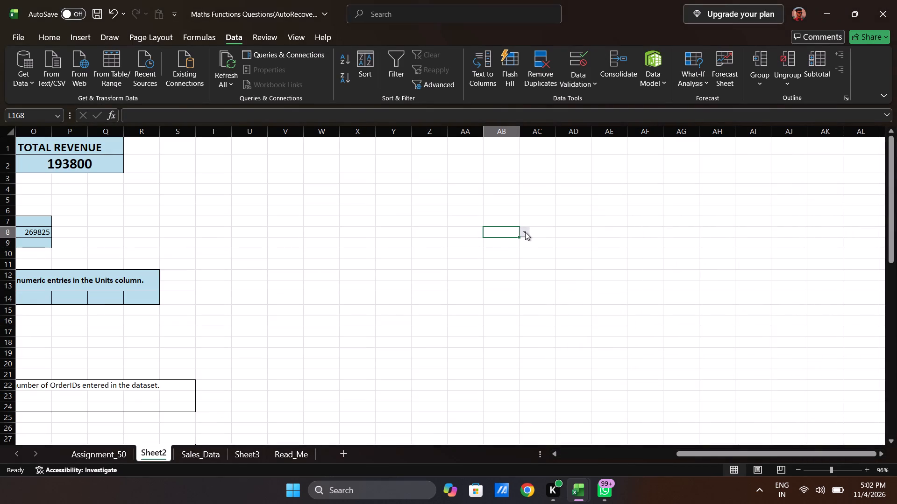
click(496, 241)
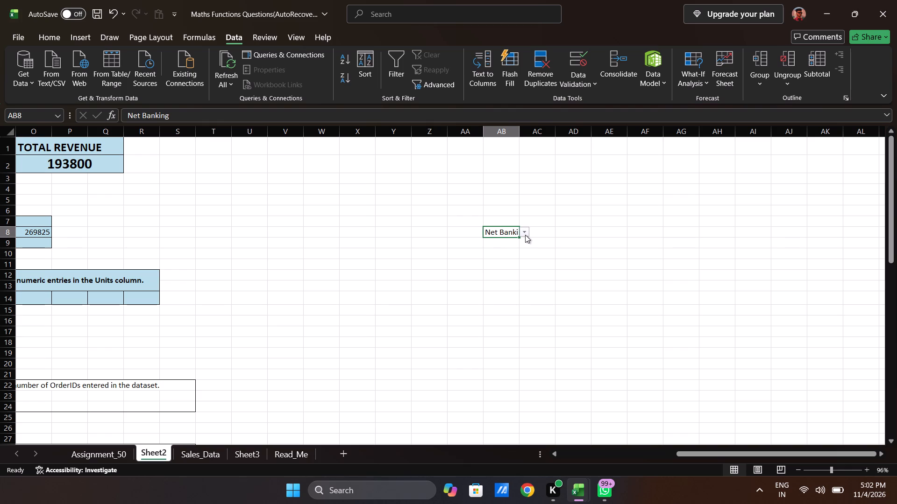
drag(525, 235, 499, 250)
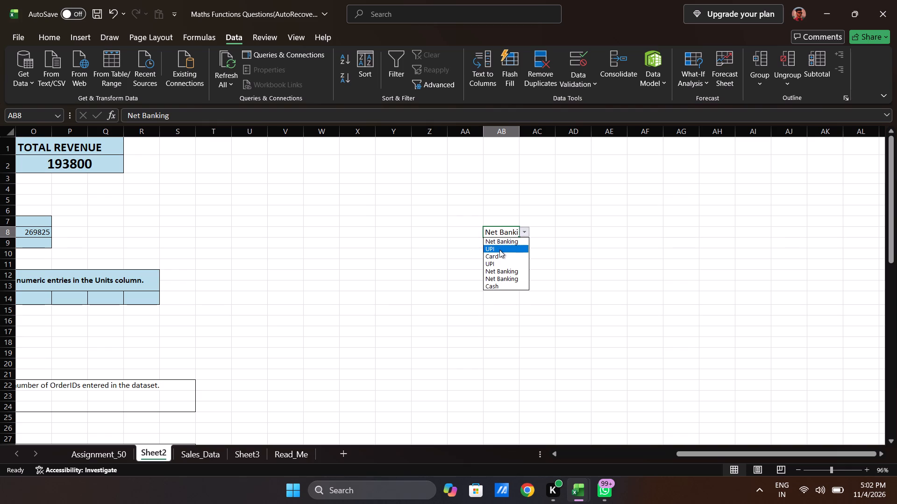
drag(499, 250, 498, 253)
click(498, 253)
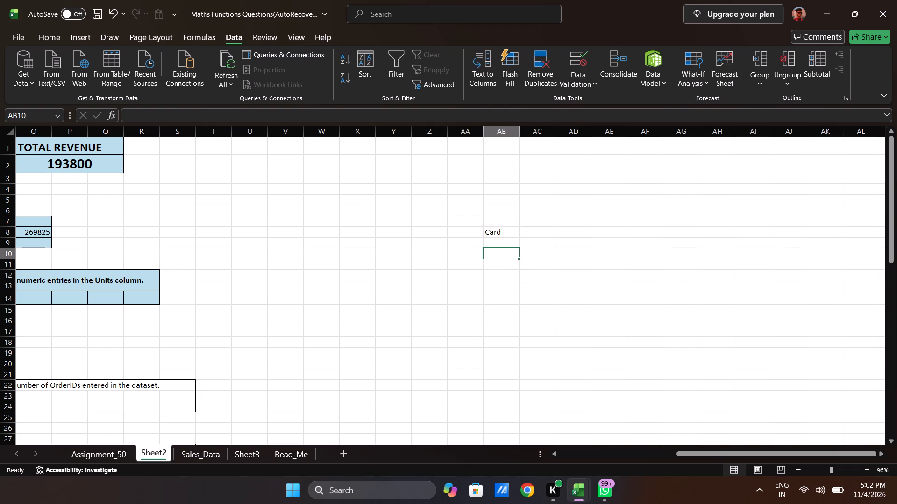
drag(517, 132, 528, 132)
Add a List data validation to Sheet2 cell AC8 with the order statuses in Sales_Data M168:M171 as source.
click(549, 230)
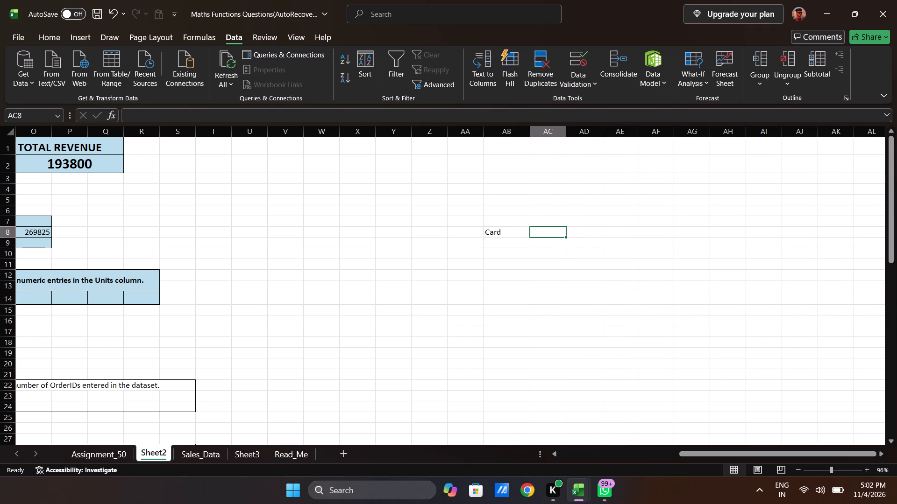
click(575, 71)
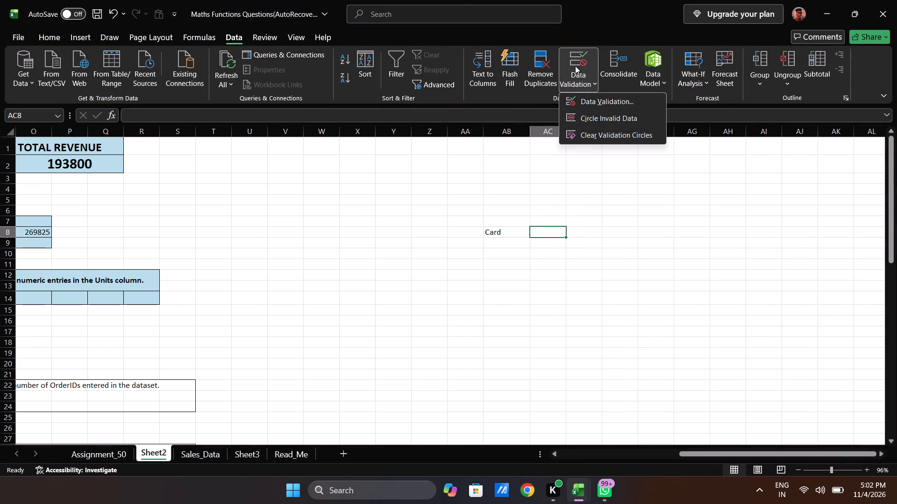
click(575, 66)
click(575, 66)
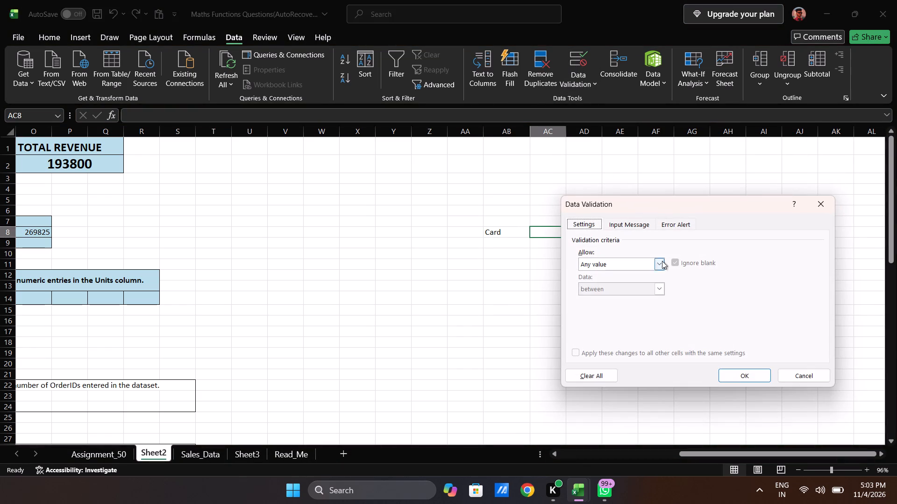
drag(658, 267, 596, 298)
click(596, 298)
click(583, 312)
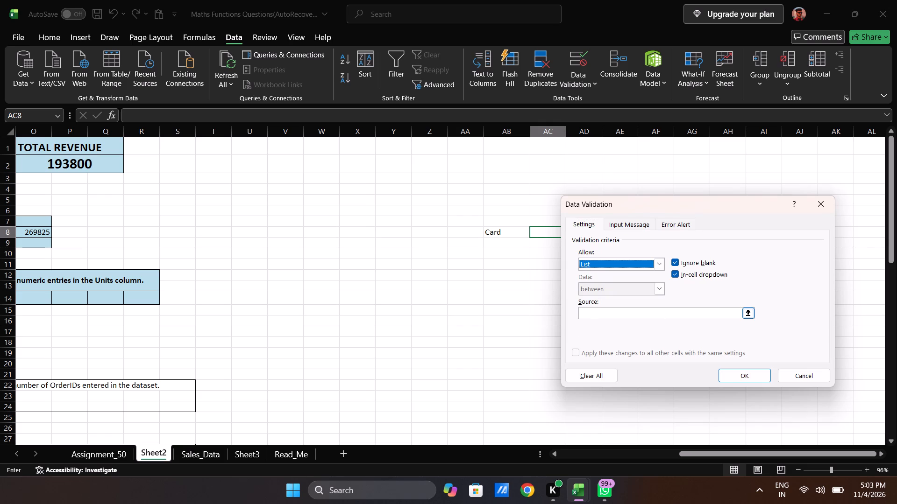
click(203, 457)
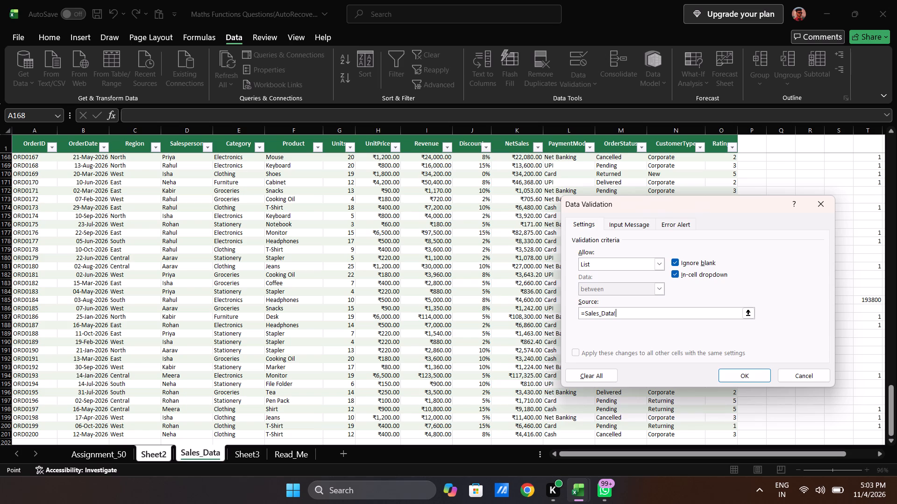
drag(605, 158, 606, 164)
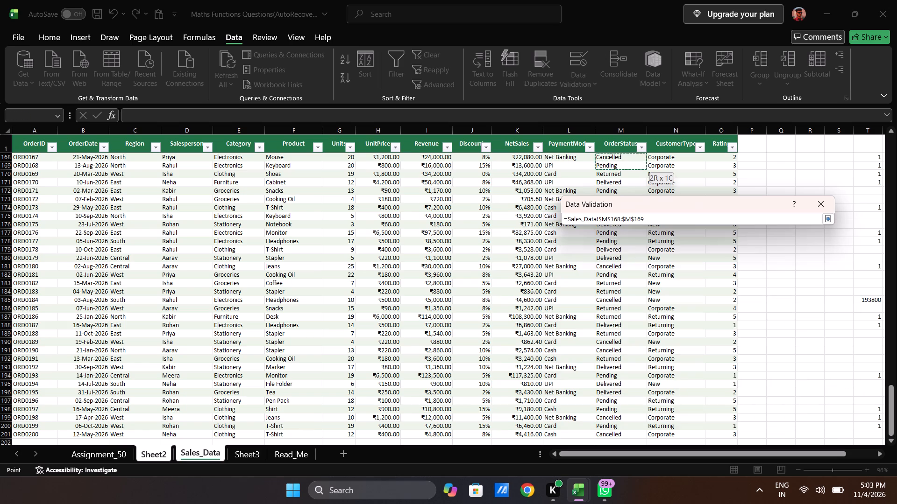
drag(606, 164, 616, 172)
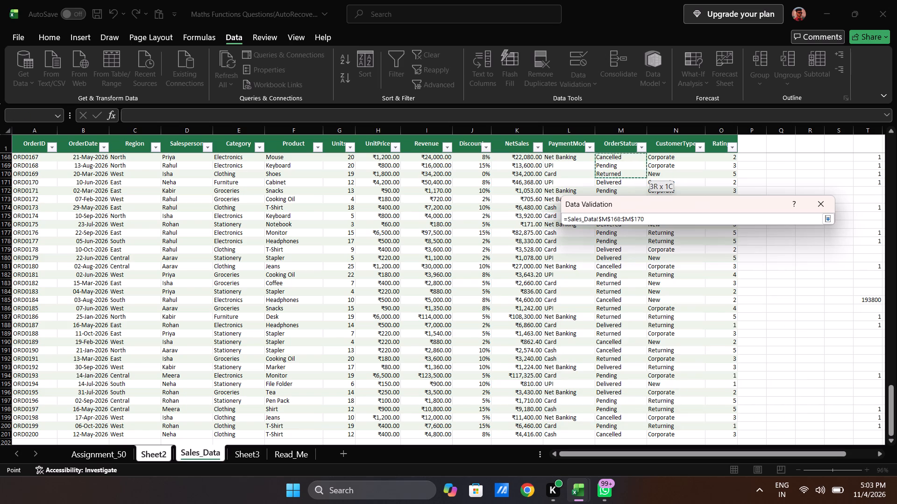
drag(616, 172, 617, 179)
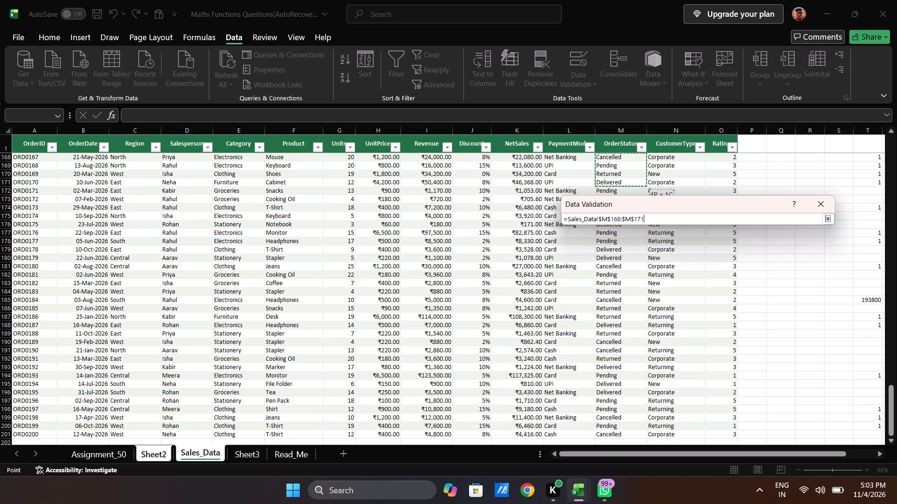
drag(617, 179, 618, 179)
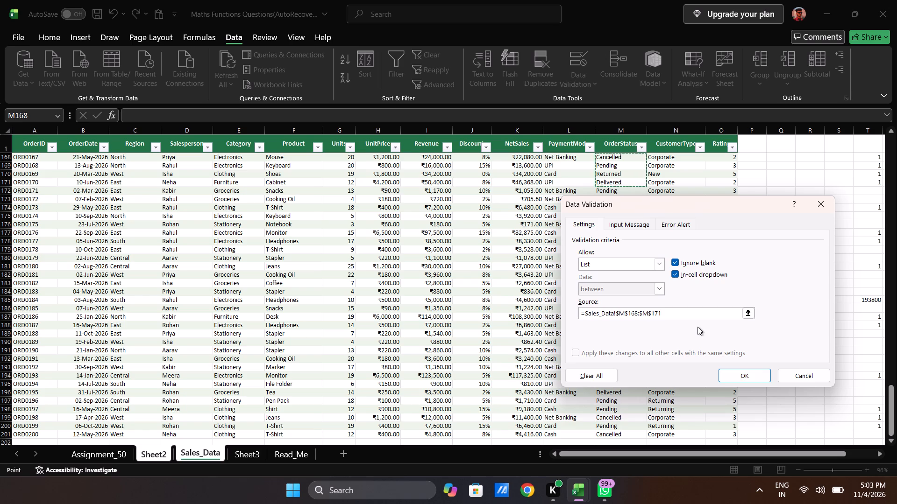
click(740, 374)
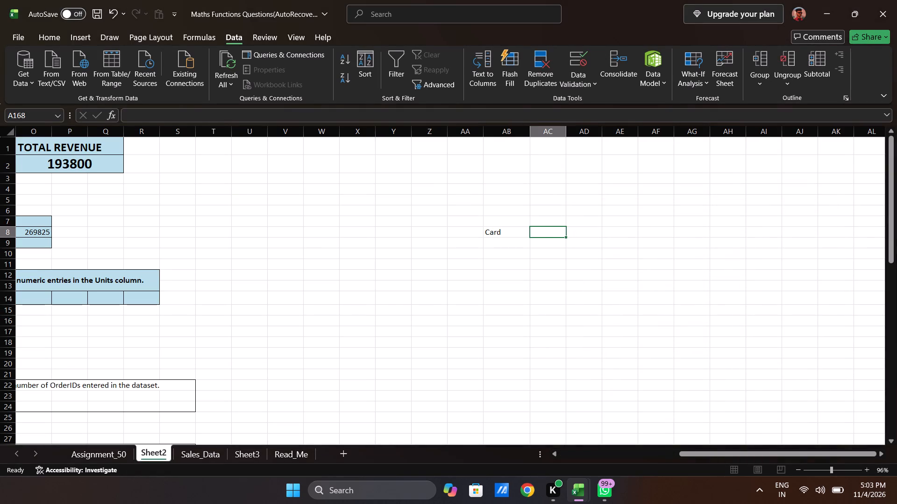
Choose Cancelled from the drop-down list in AC8.
click(563, 238)
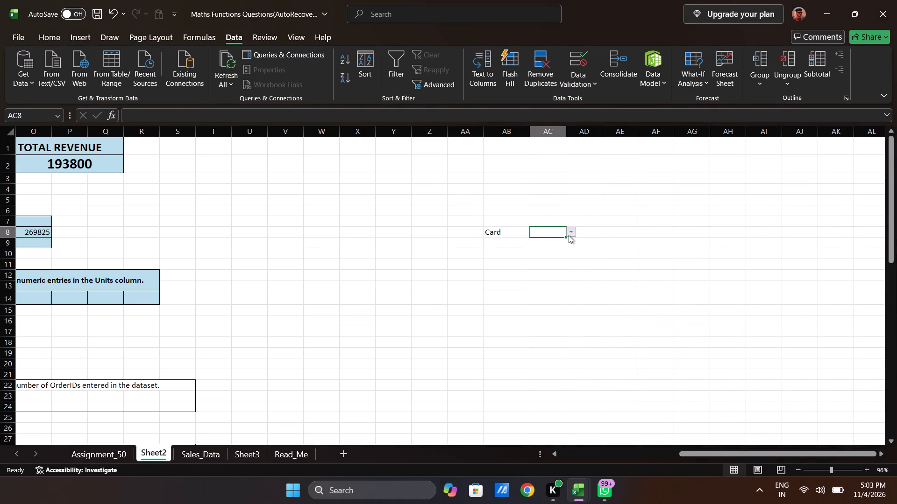
click(569, 235)
click(548, 242)
Adjust the column widths around the drop-downs: widen AD and AC slightly and narrow AB.
drag(605, 131, 610, 131)
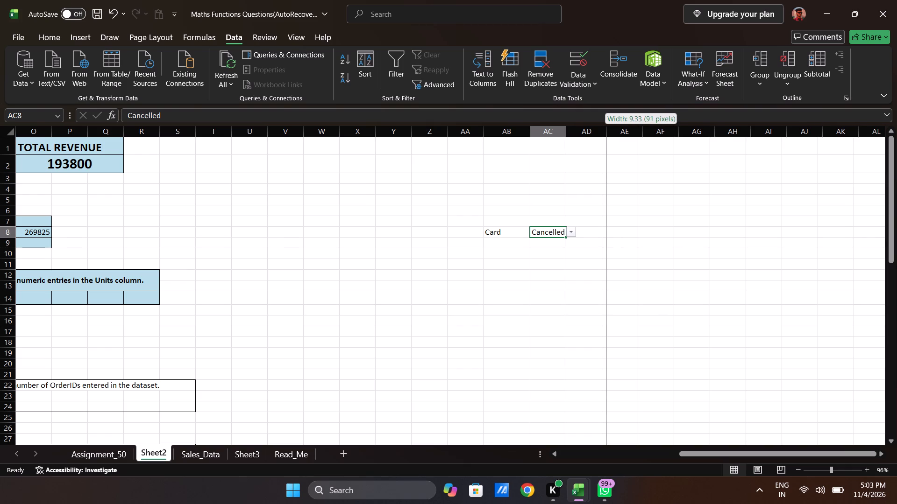
drag(610, 131, 614, 131)
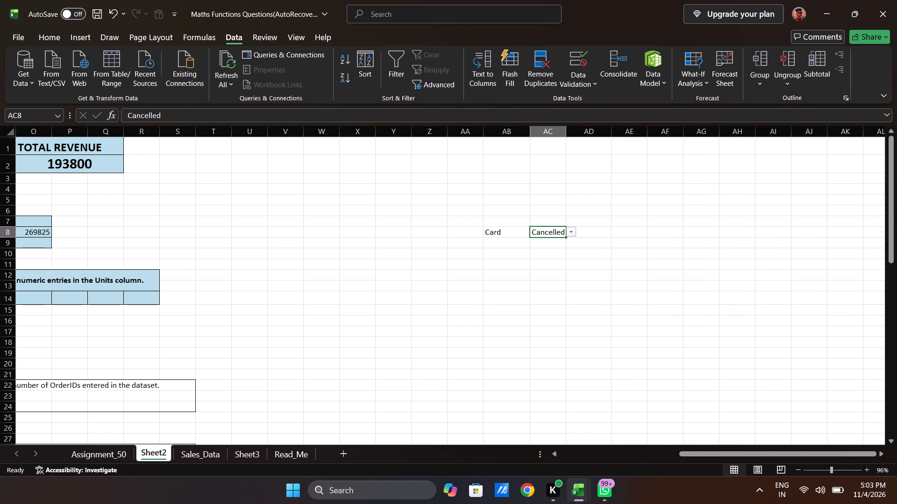
click(590, 232)
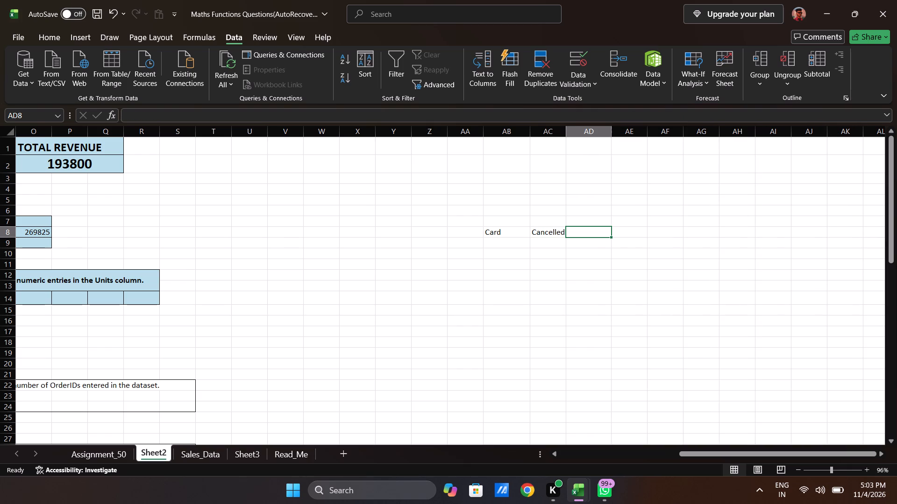
drag(530, 134, 520, 135)
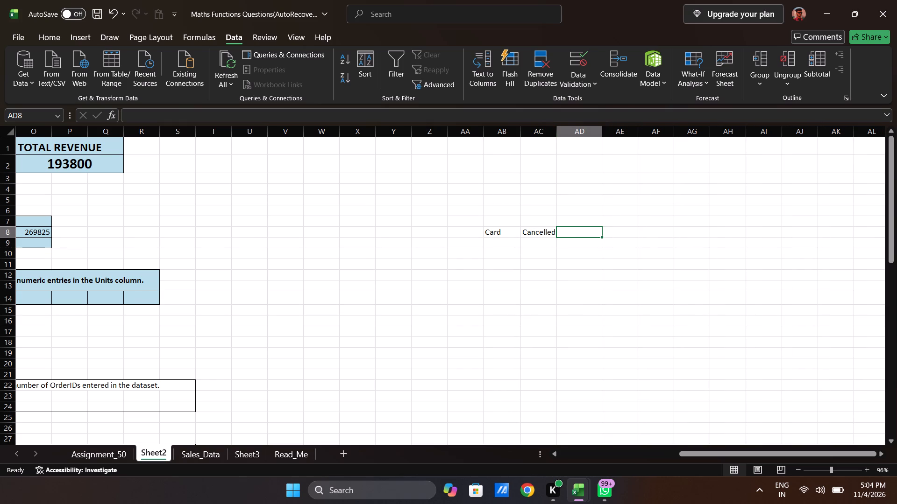
drag(555, 129, 567, 129)
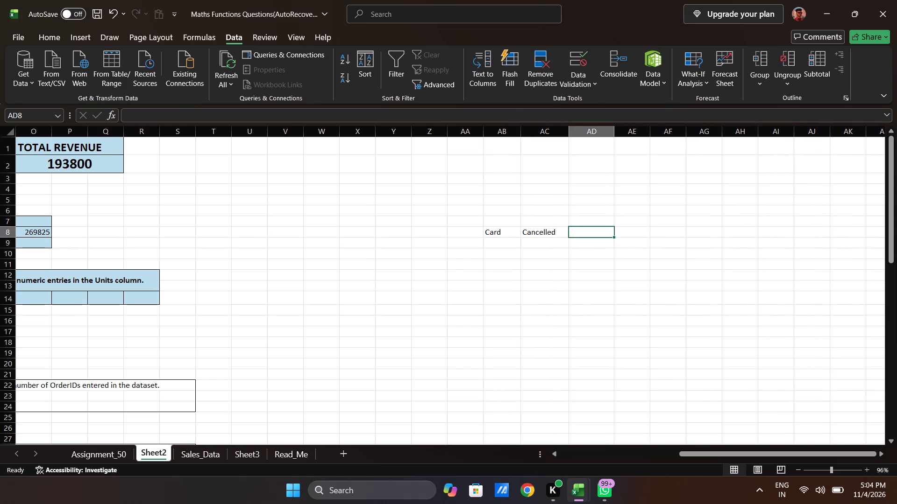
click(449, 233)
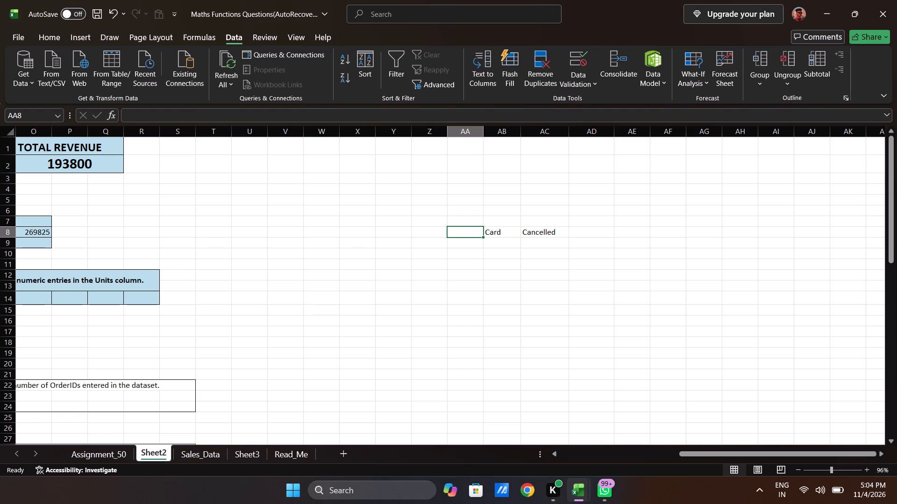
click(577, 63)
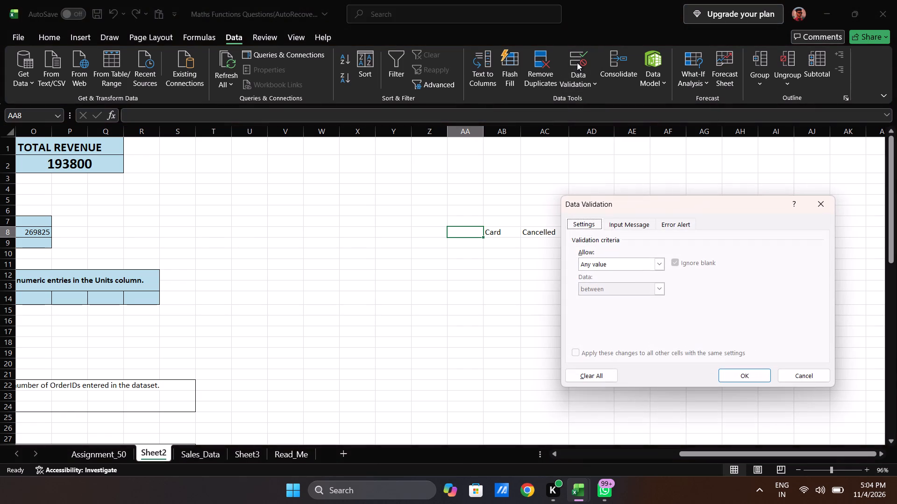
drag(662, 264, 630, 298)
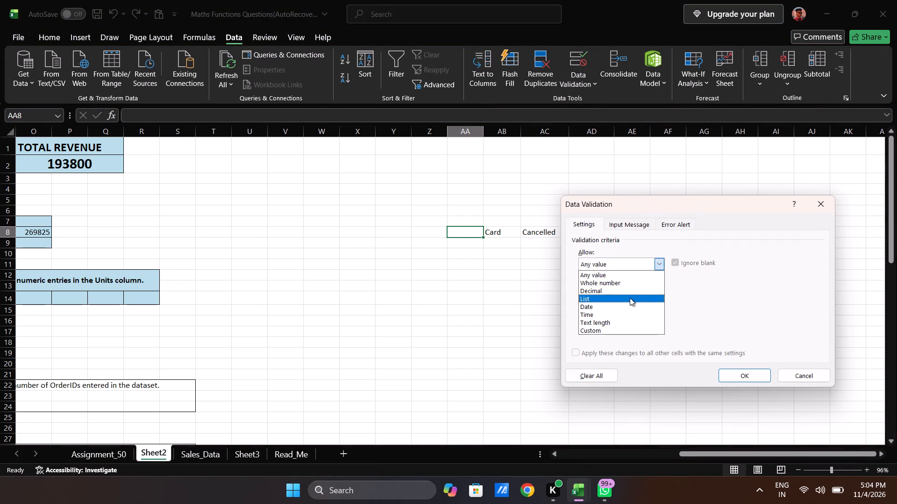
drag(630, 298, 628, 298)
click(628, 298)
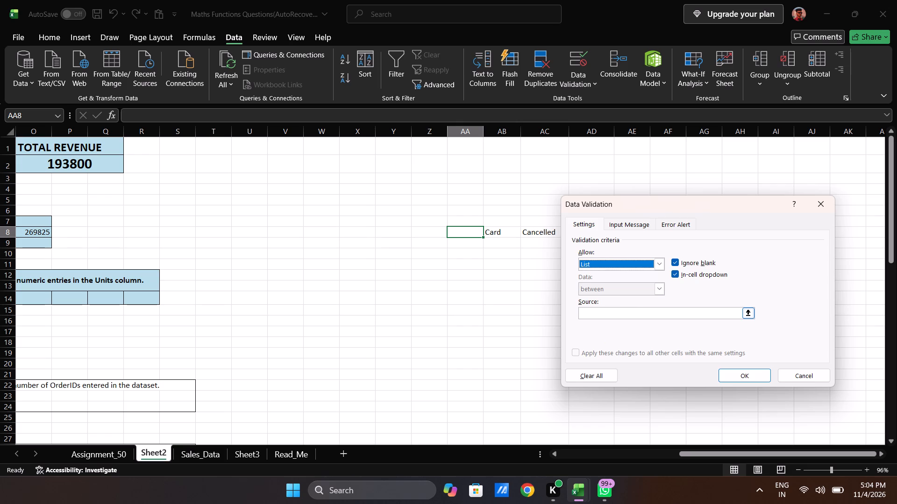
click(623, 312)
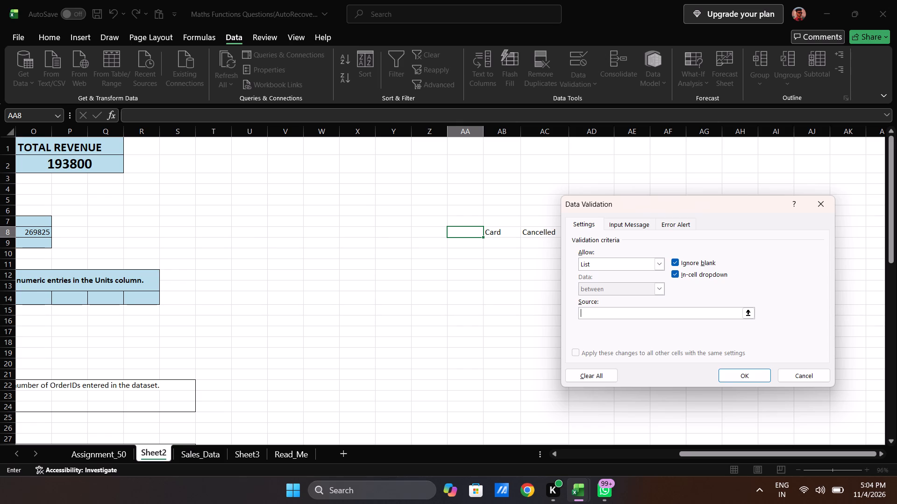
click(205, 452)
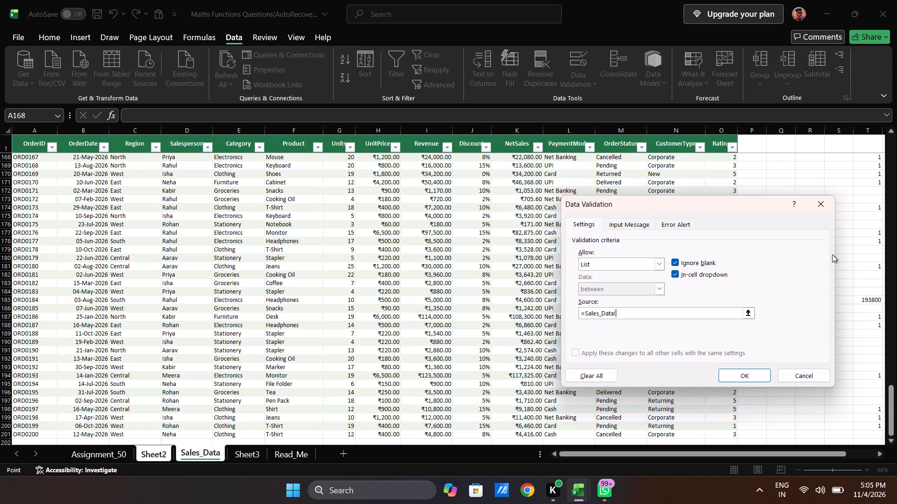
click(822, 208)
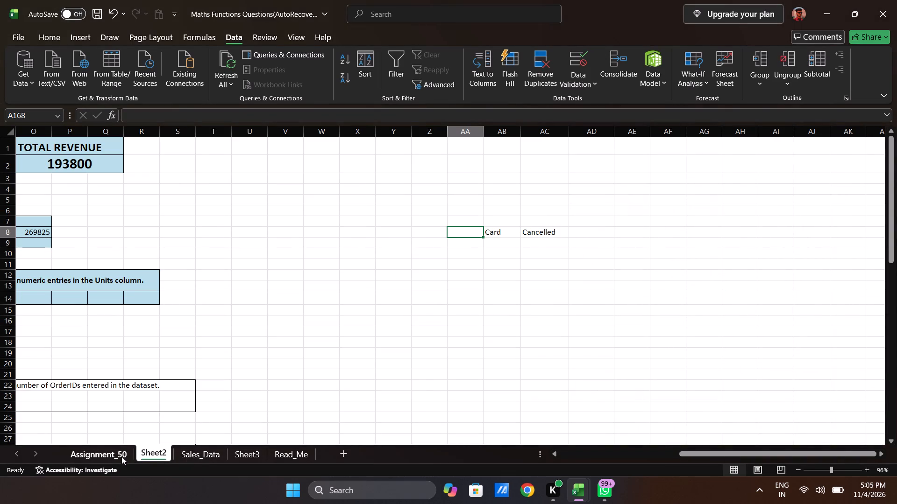
Copy all Salesperson names from D2:D201 on Sales_Data and paste them into the free column R starting at R168.
click(187, 453)
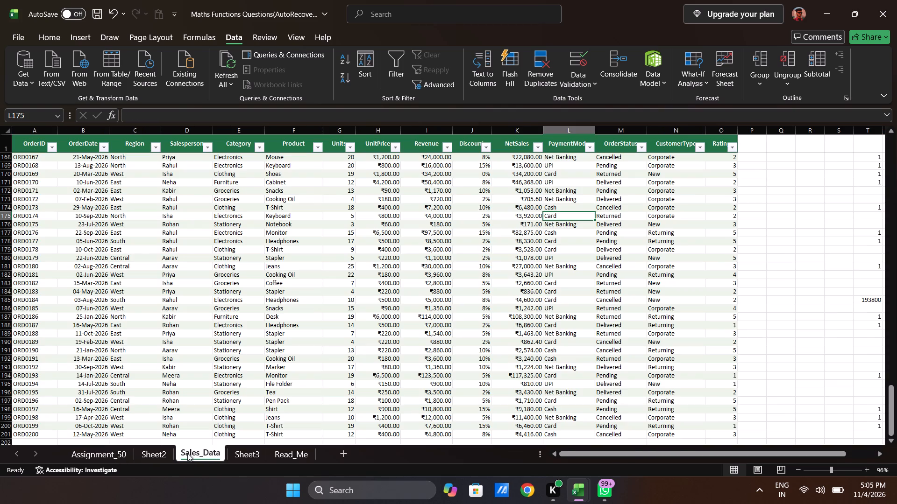
click(178, 159)
key(ctrl+Up)
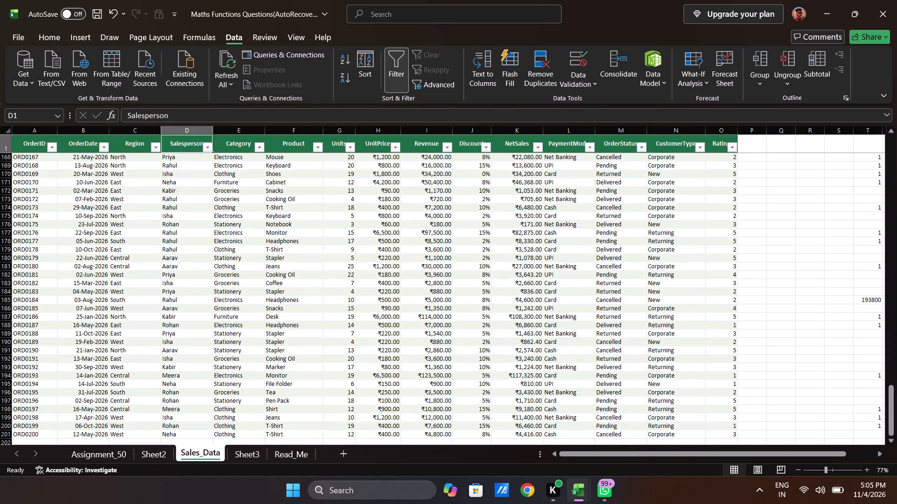
key(Down)
key(ctrl+shift+Down)
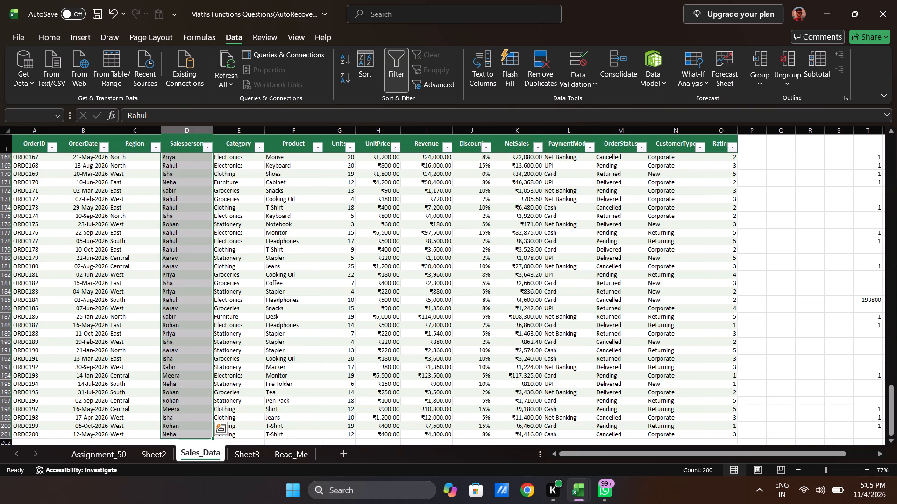
key(ctrl+c)
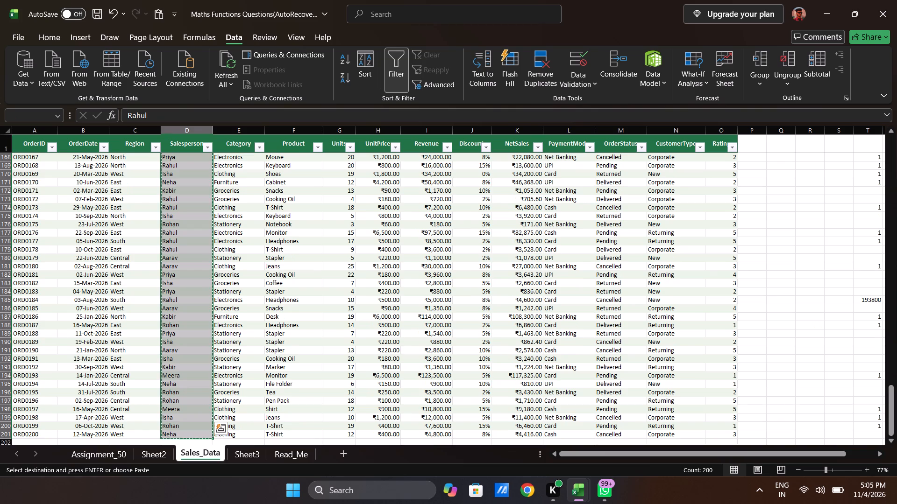
click(810, 158)
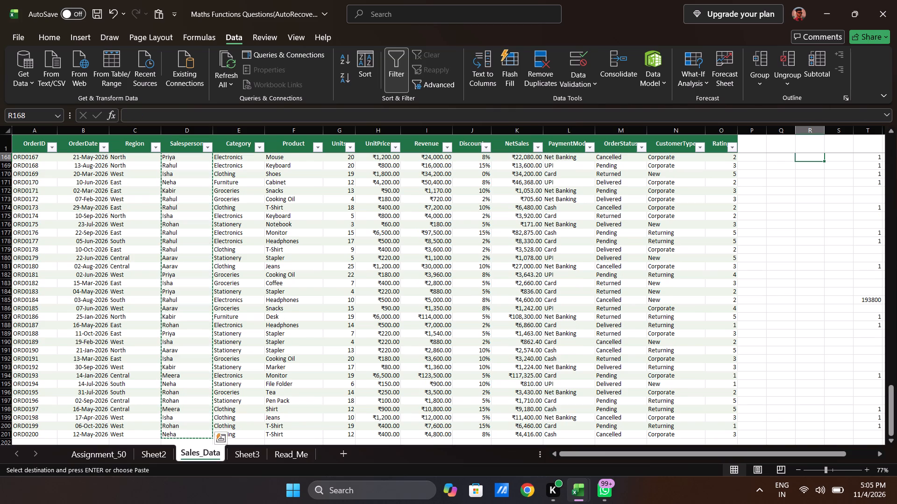
key(ctrl+v)
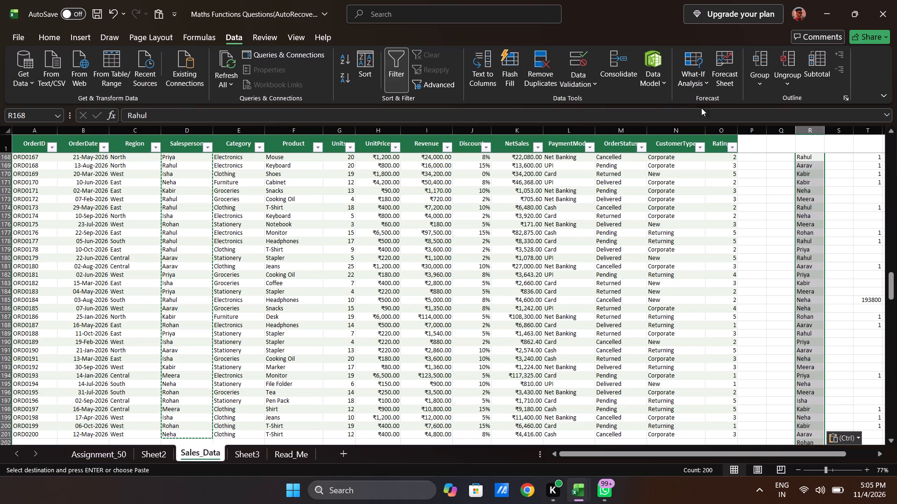
Remove the duplicates from the pasted salesperson names in column R, treating the data as having no headers.
click(537, 70)
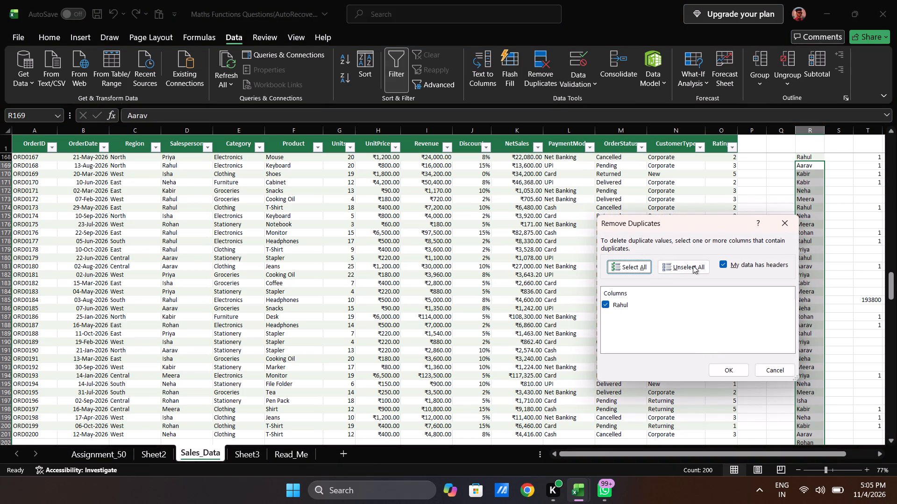
click(724, 264)
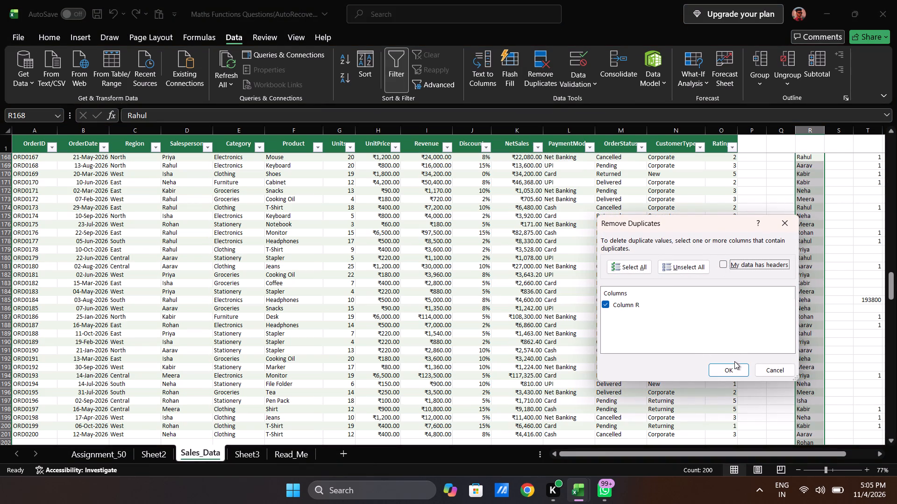
click(727, 367)
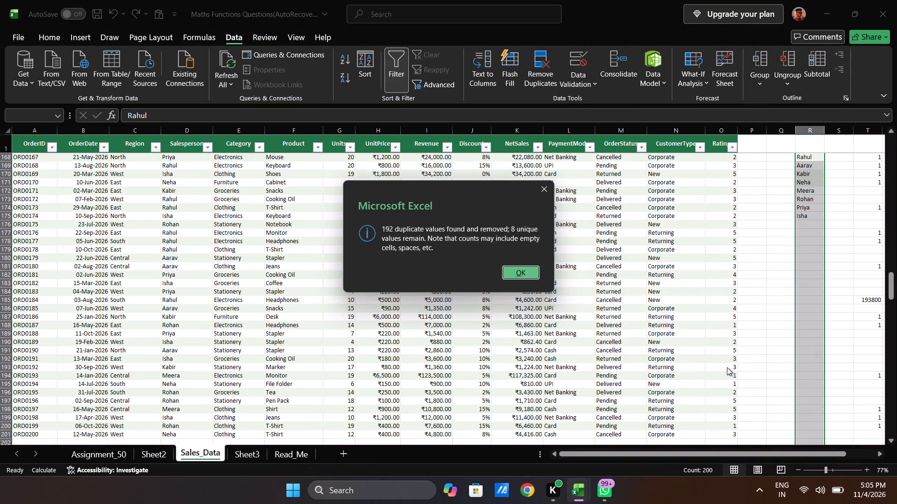
click(519, 275)
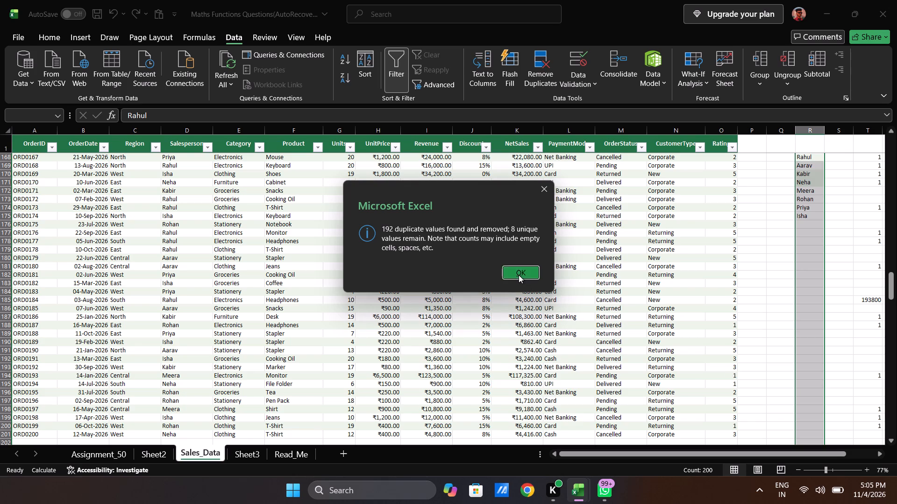
scroll(710, 273, left, 1)
click(709, 262)
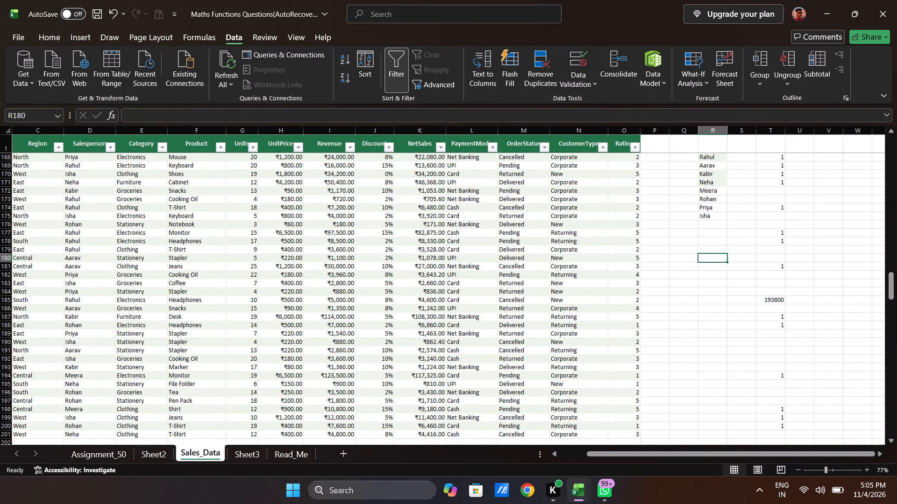
Enter the heading "unique name" in cell R1 of Sales_Data, above the column holding the deduplicated salesperson names.
click(706, 144)
text(uni)
text(que name)
key(Return)
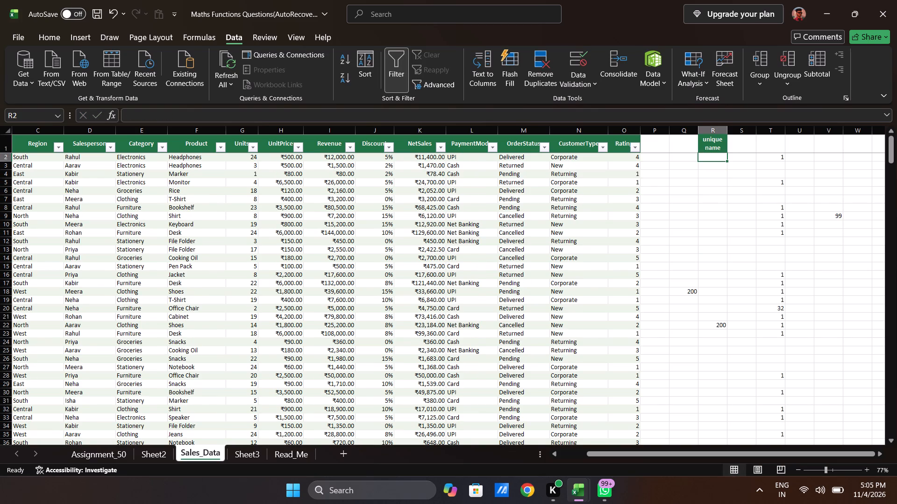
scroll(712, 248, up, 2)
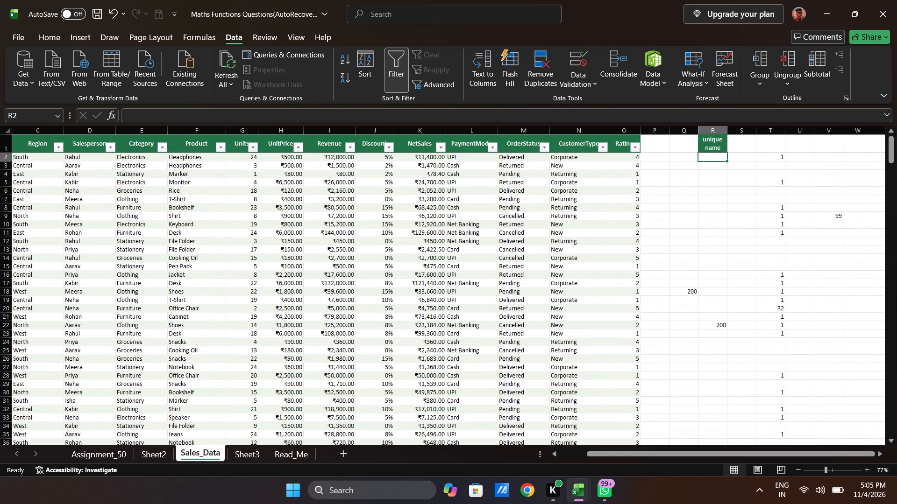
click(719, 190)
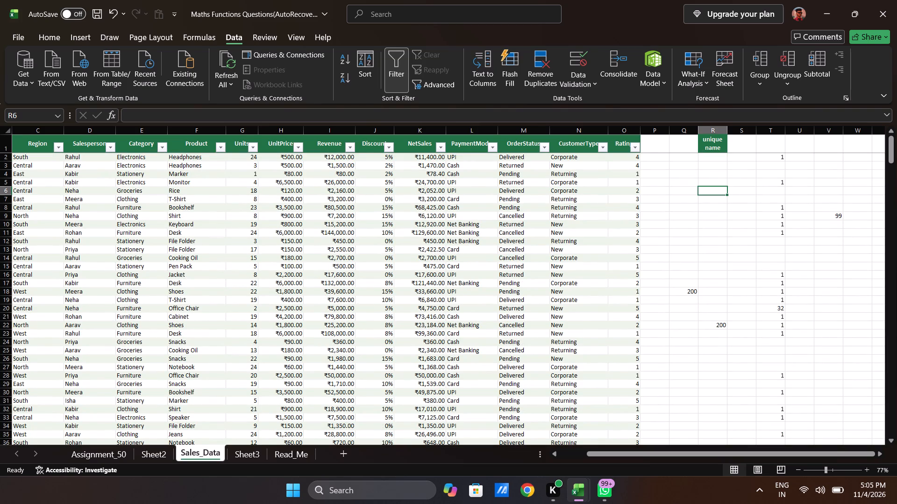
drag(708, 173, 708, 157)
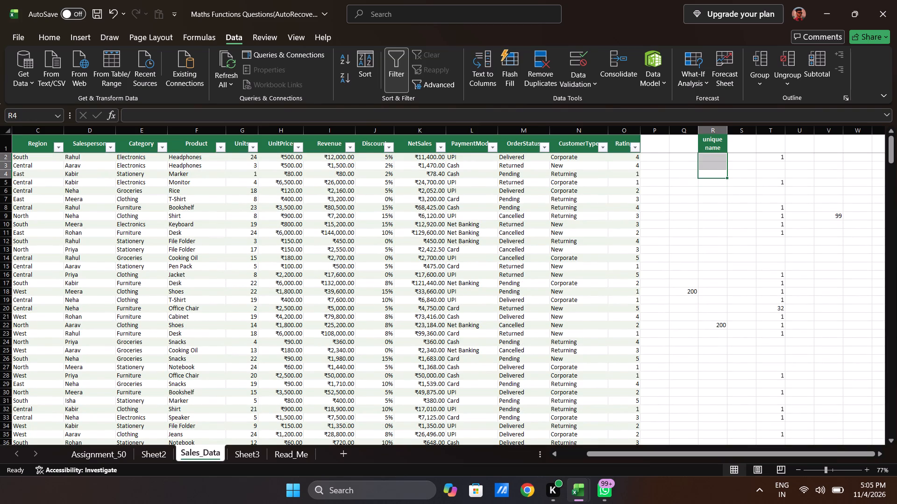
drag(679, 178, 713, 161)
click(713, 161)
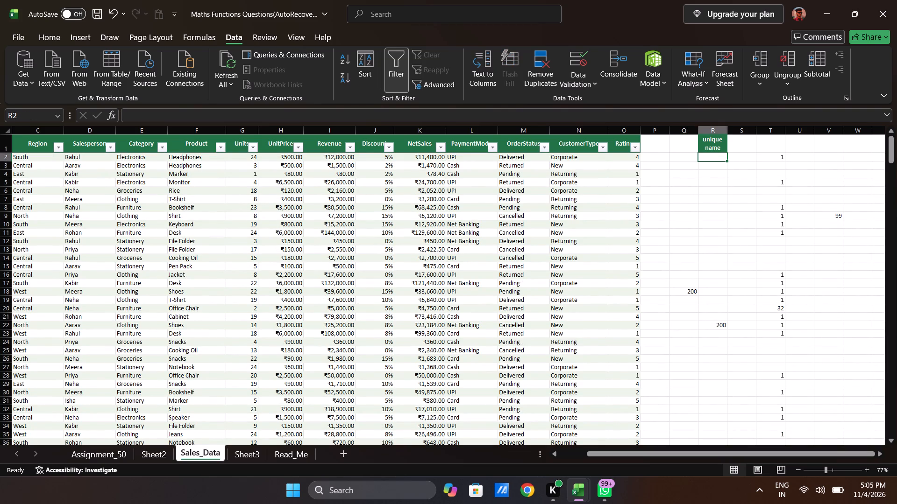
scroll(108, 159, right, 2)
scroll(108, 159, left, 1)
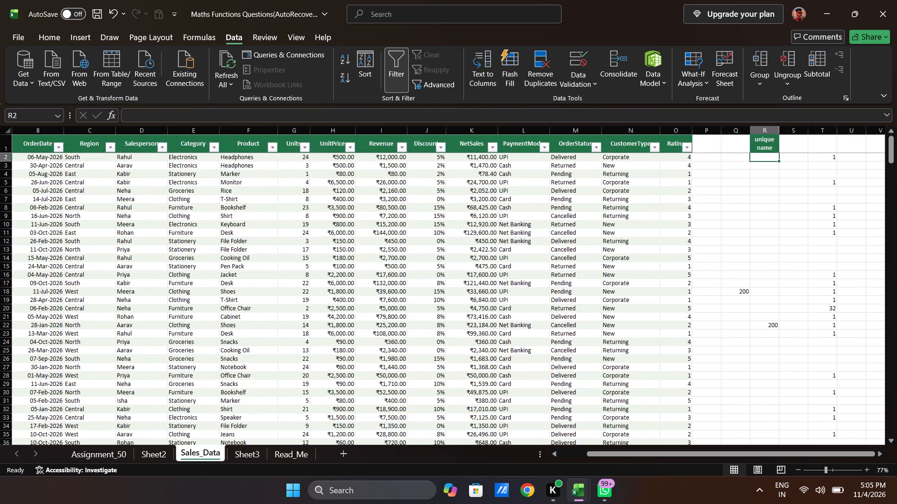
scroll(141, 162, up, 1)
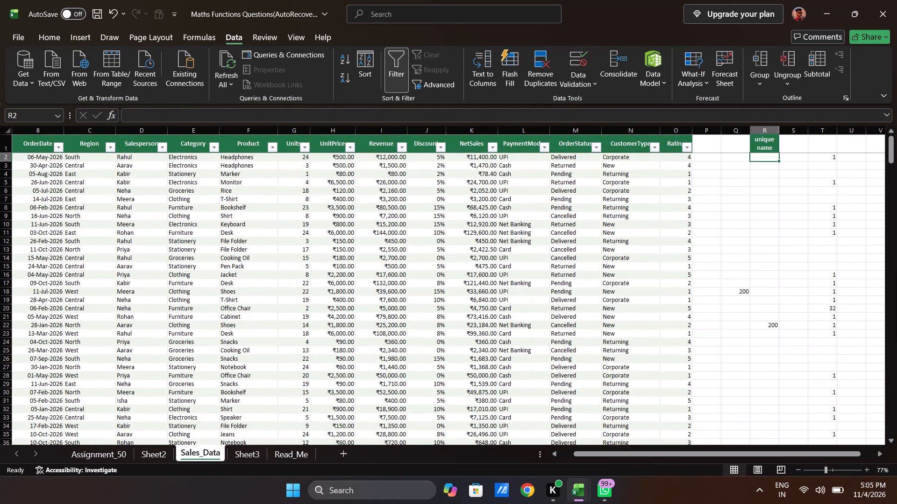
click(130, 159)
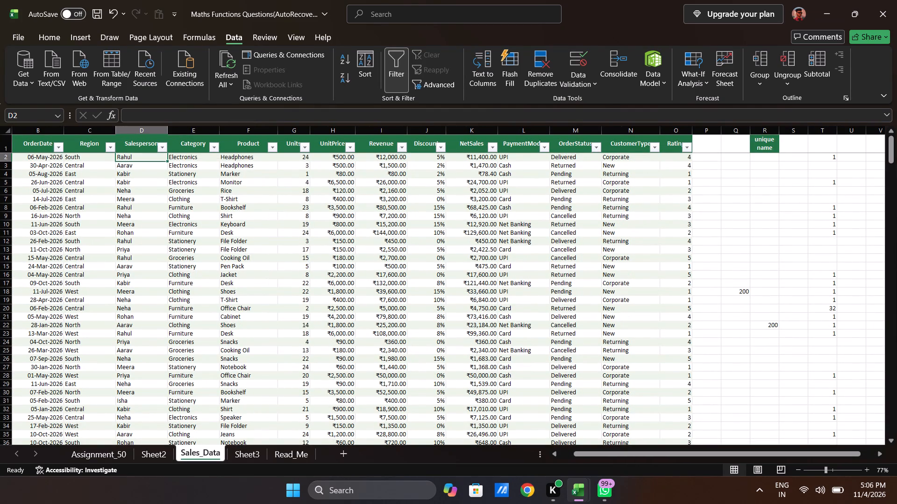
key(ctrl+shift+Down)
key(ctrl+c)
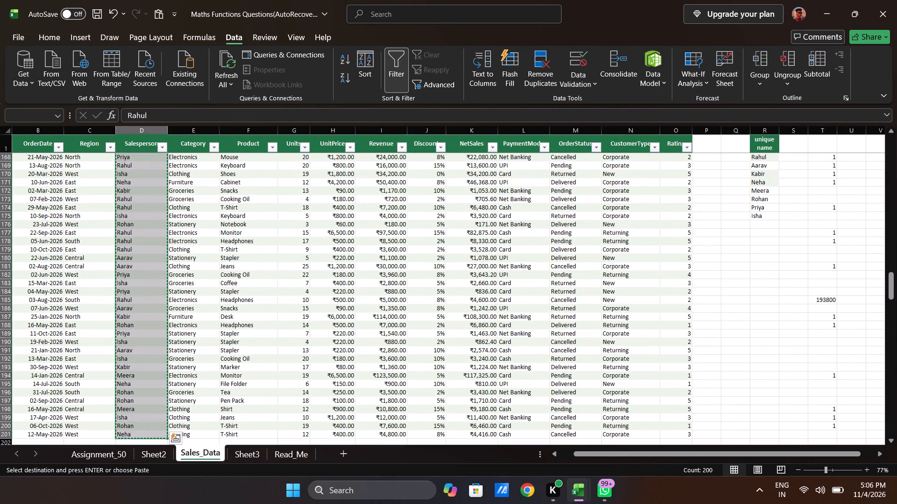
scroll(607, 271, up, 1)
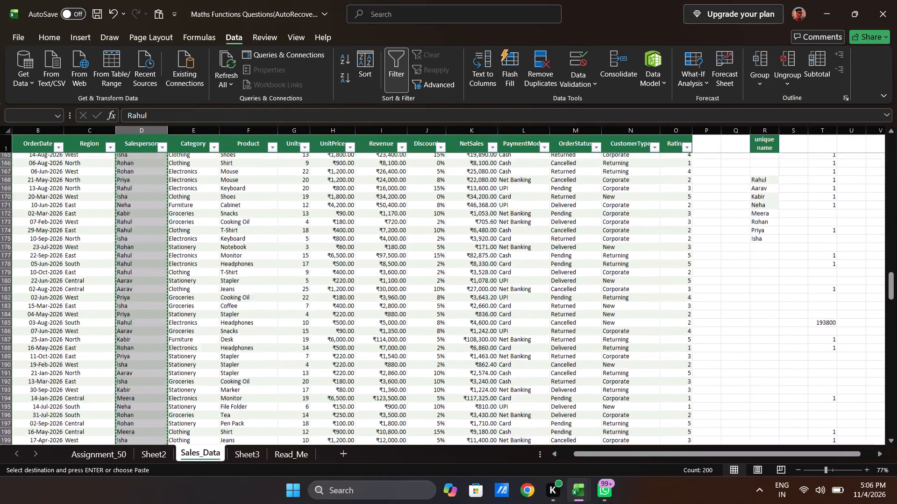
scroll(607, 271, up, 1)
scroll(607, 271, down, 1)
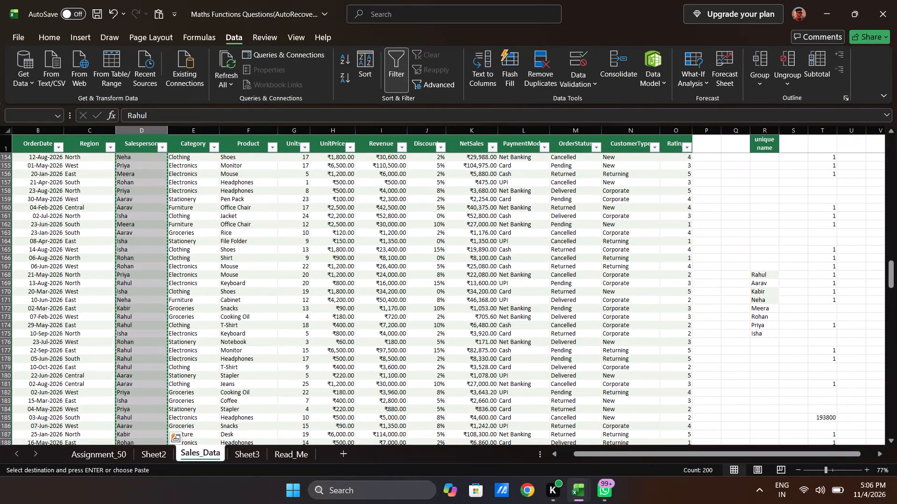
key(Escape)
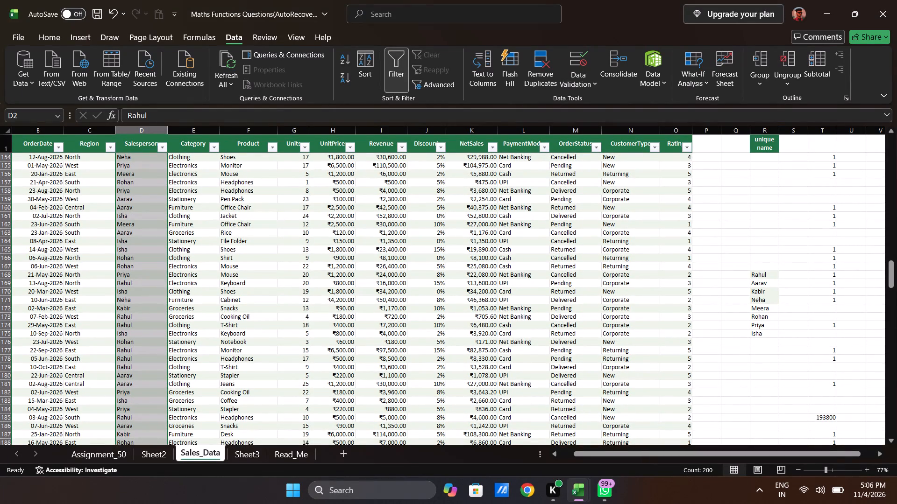
Move the unique salesperson names from R168:R175 up to R2:R9, directly below the heading in column R.
drag(767, 274, 770, 332)
key(ctrl+c)
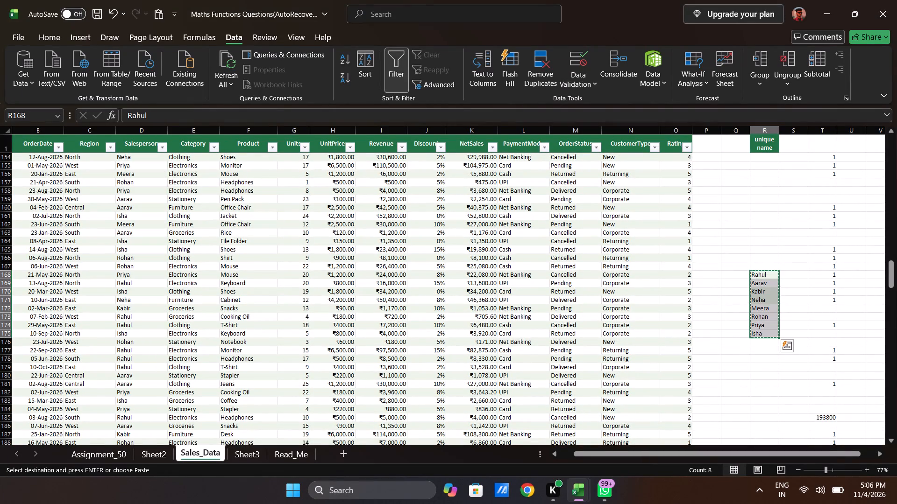
key(ctrl+x)
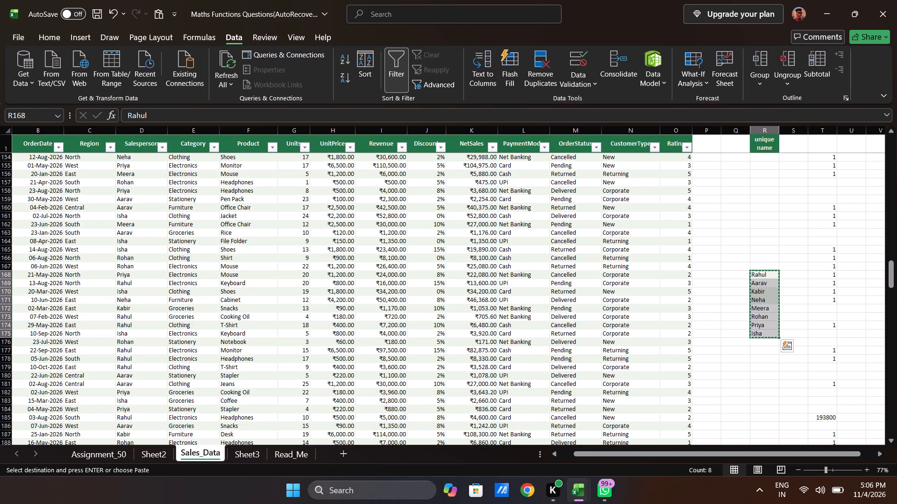
scroll(779, 230, up, 9)
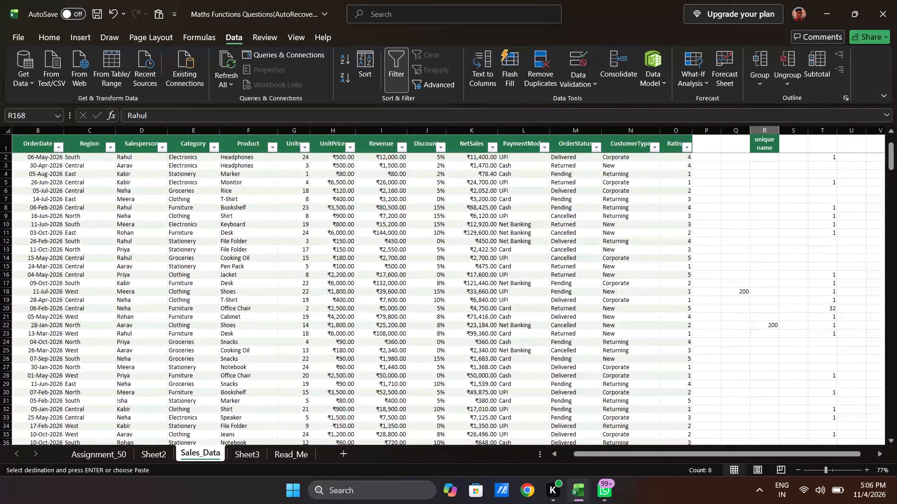
click(764, 154)
key(ctrl+v)
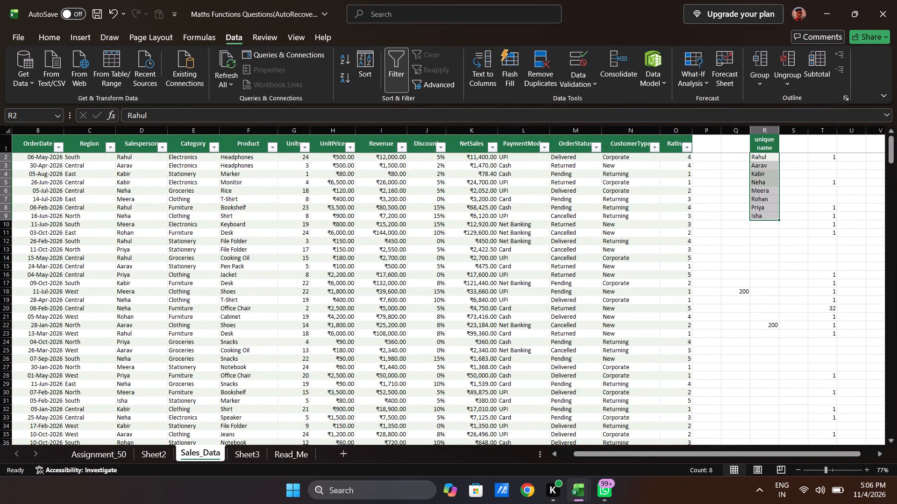
click(815, 185)
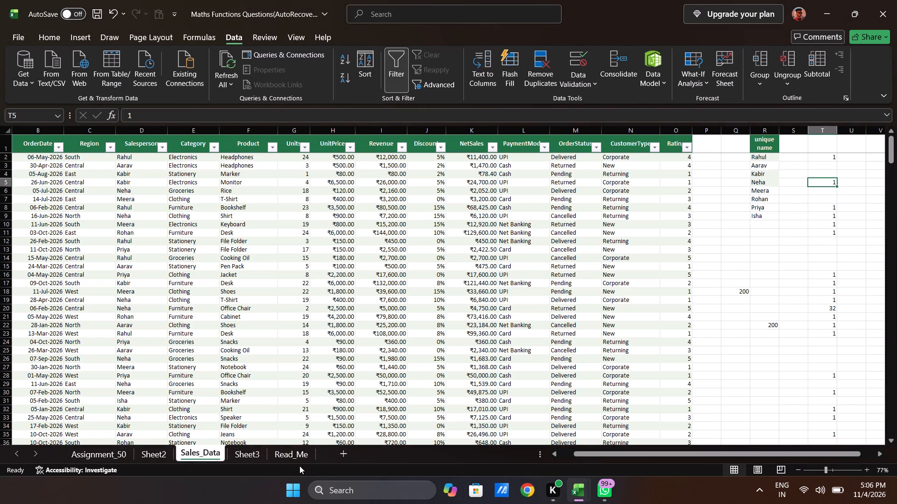
Add list data validation to cell AA8 on Sheet2 with the source =Sales_Data!$R$2:$R$9.
click(257, 458)
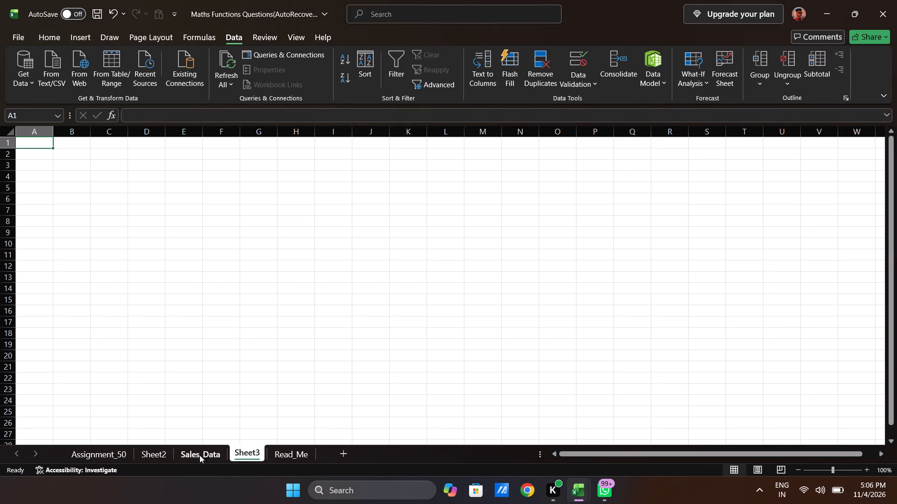
click(149, 452)
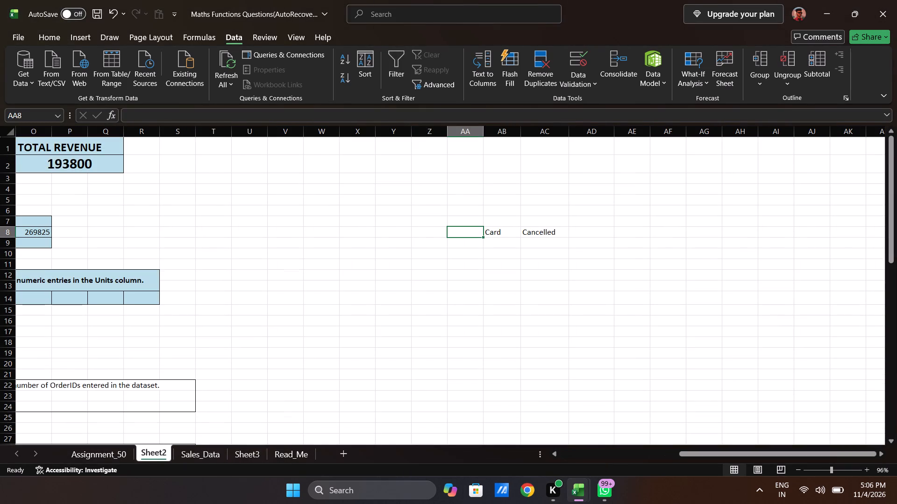
click(582, 67)
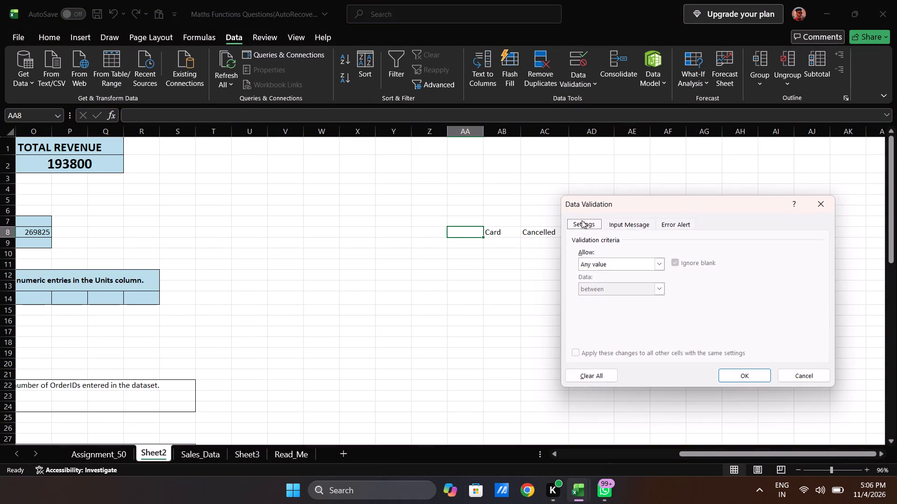
click(656, 259)
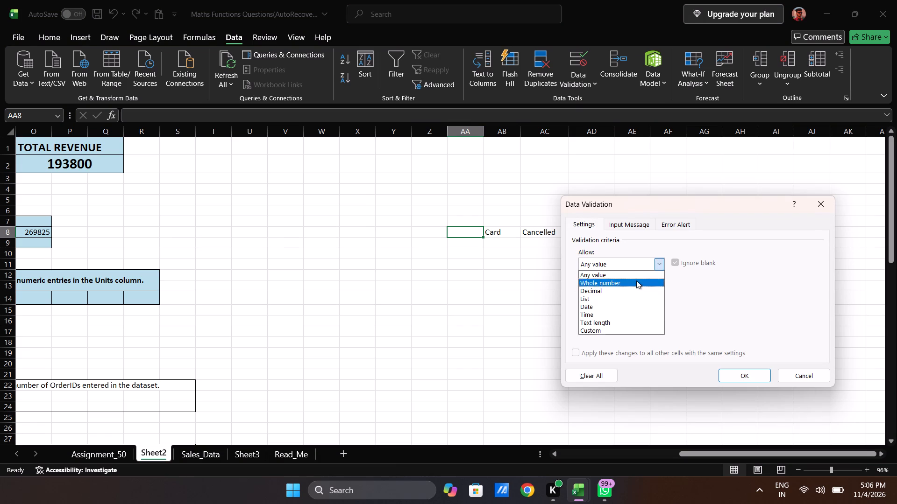
click(603, 298)
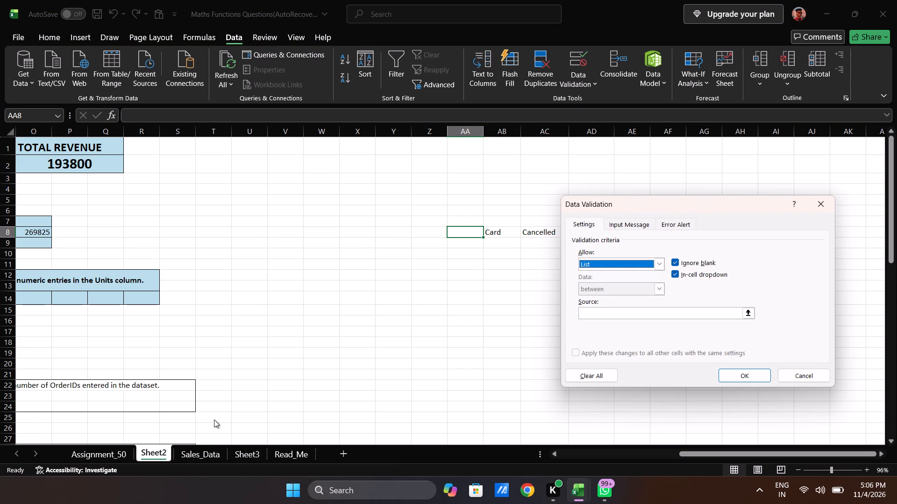
drag(621, 312, 278, 437)
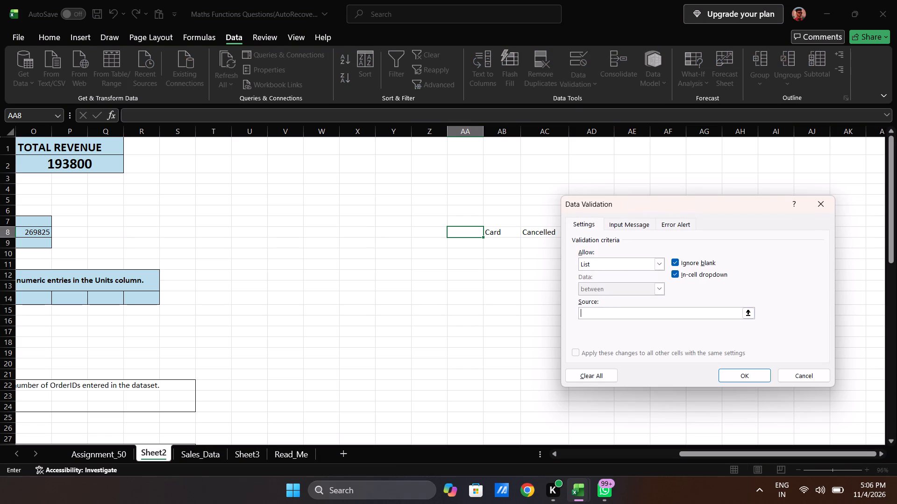
click(193, 455)
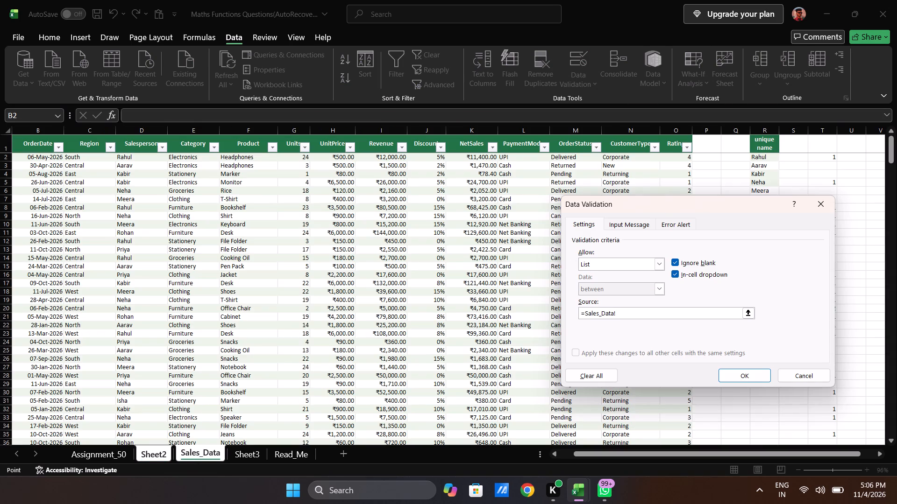
drag(757, 159, 760, 179)
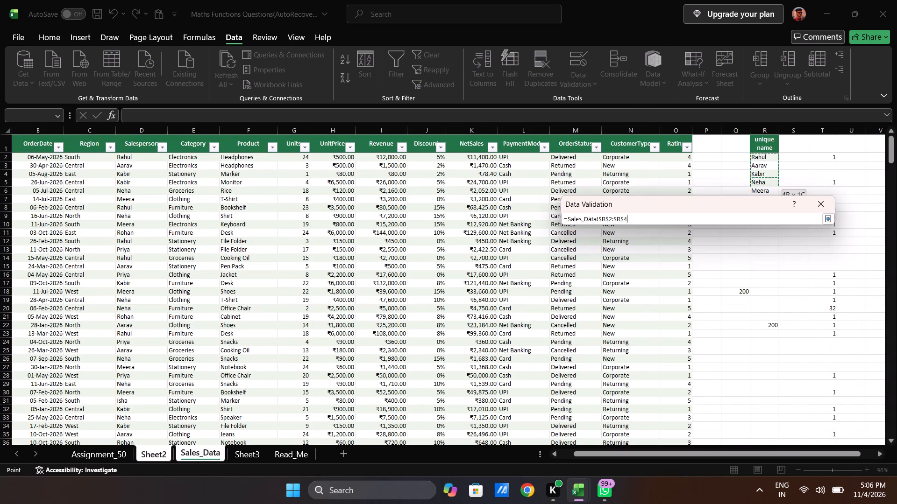
drag(760, 179, 763, 188)
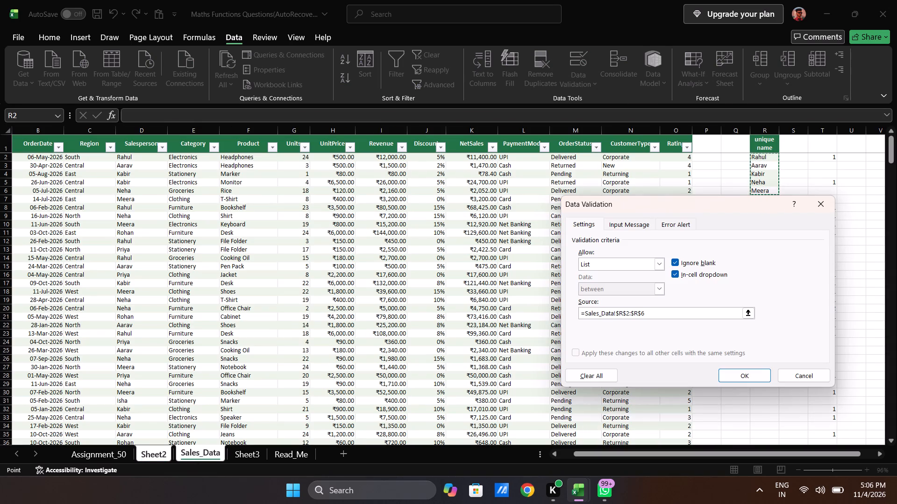
drag(728, 198, 722, 201)
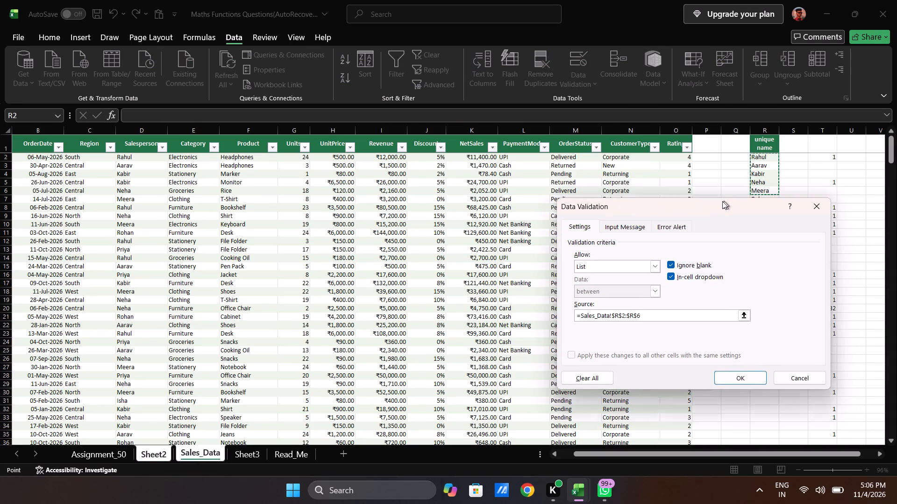
drag(722, 201, 616, 282)
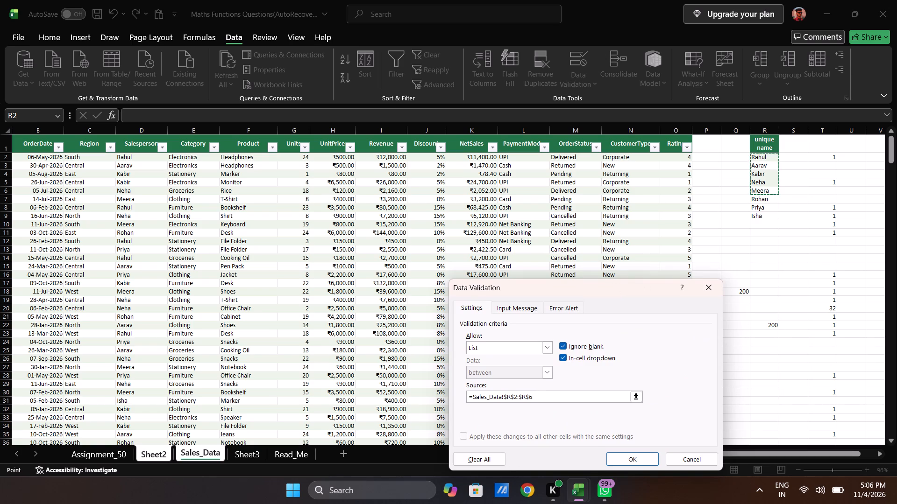
key(shift+Down)
key(shift+Down)
key(shift+Down)
key(Return)
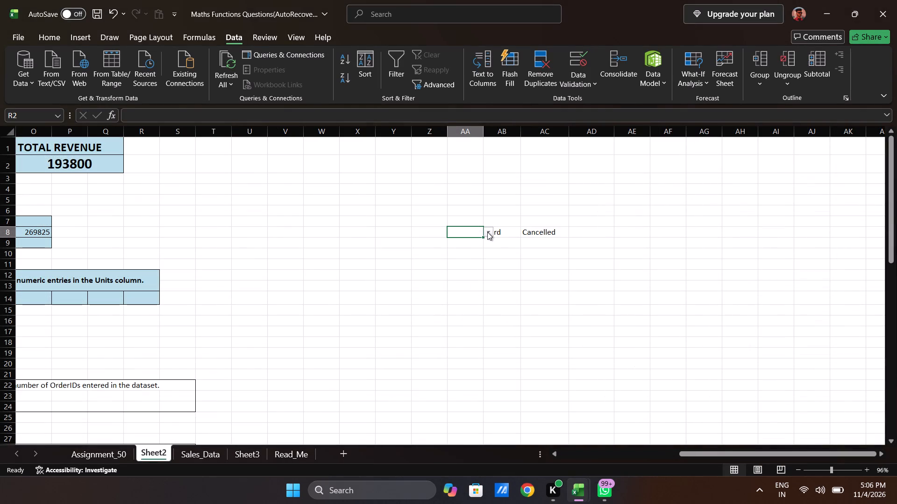
Choose Rahul from the salesperson drop-down list in AA8.
click(487, 232)
click(471, 241)
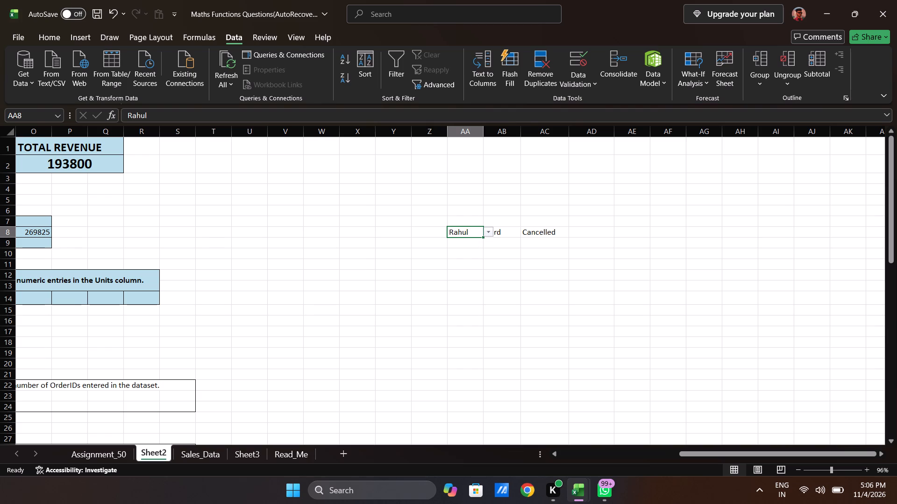
Review the COUNTIF and COUNTIFS questions on Assignment_50, around rows 22 to 31.
click(115, 455)
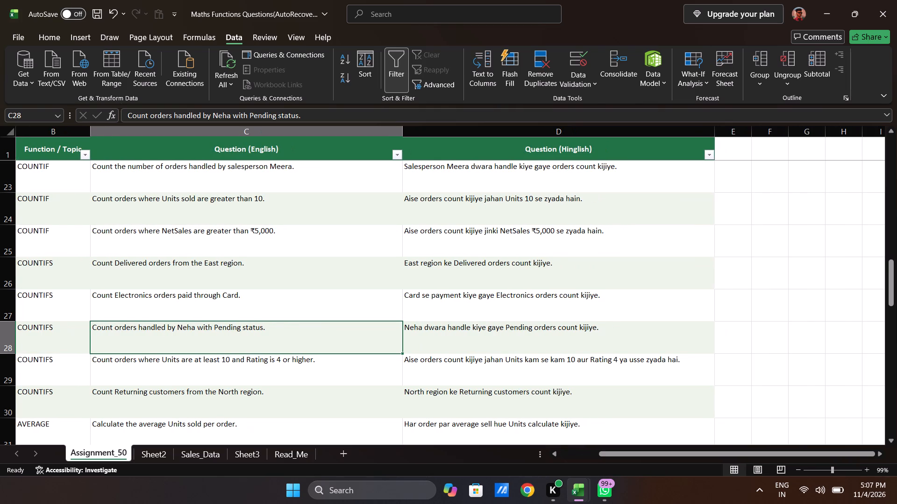
scroll(278, 383, down, 2)
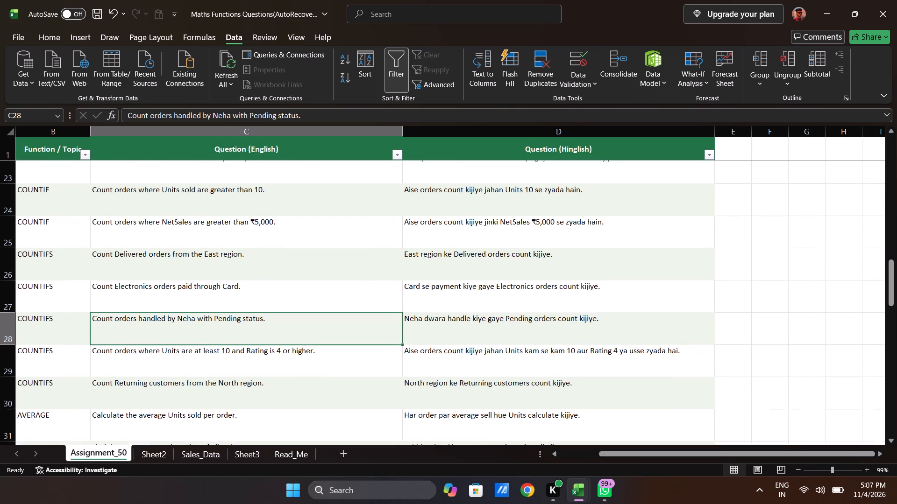
scroll(278, 383, down, 1)
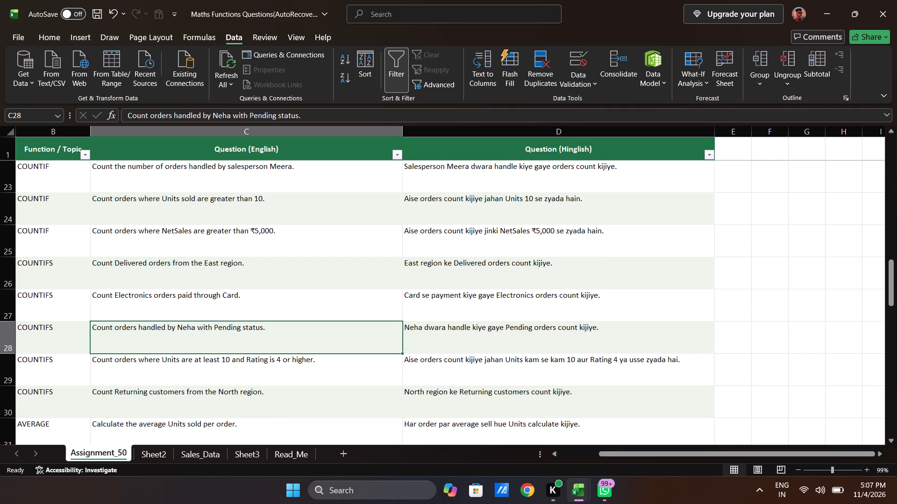
scroll(762, 257, up, 1)
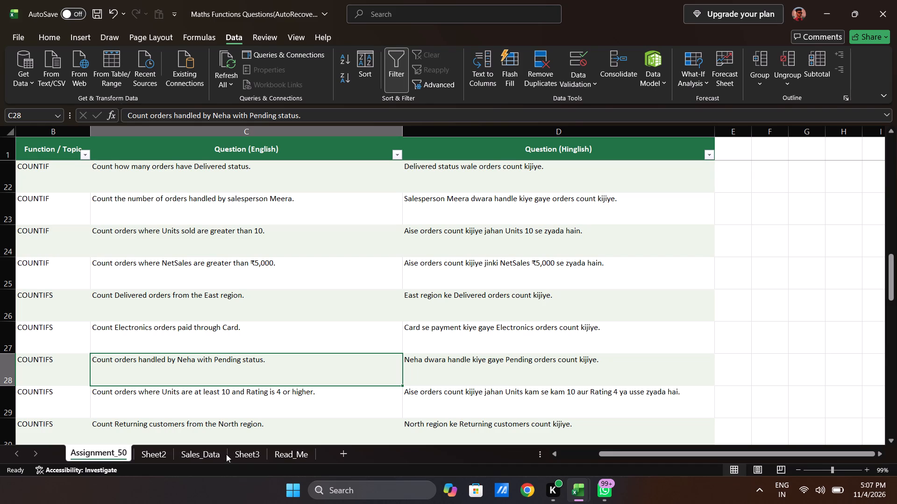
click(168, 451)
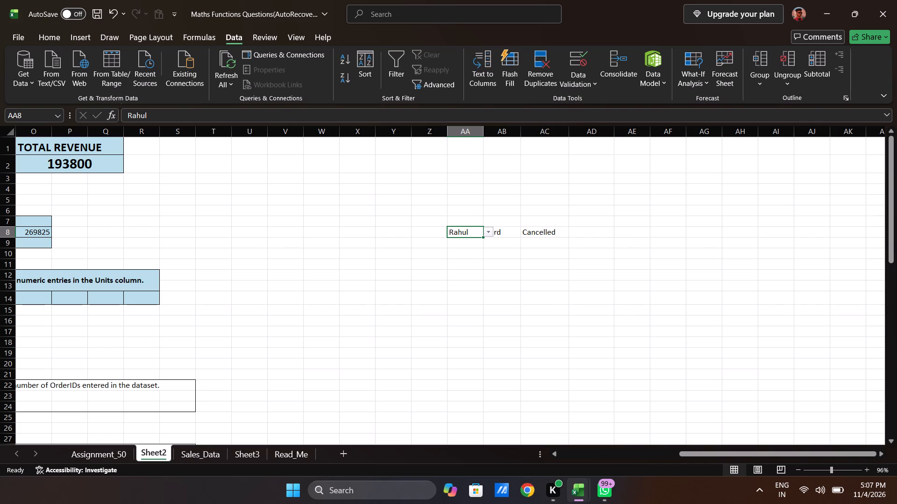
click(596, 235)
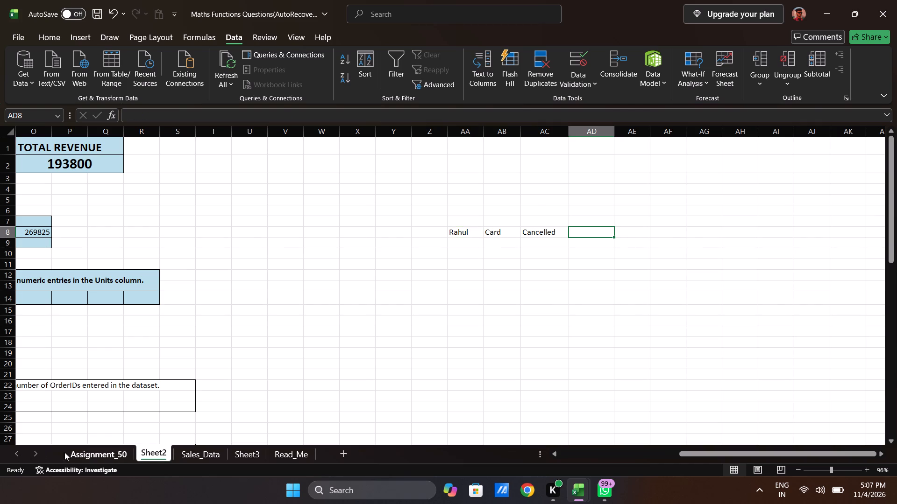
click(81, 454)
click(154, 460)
Select all the Region values in C2:C201 on the Sales_Data sheet.
click(205, 458)
scroll(210, 337, right, 1)
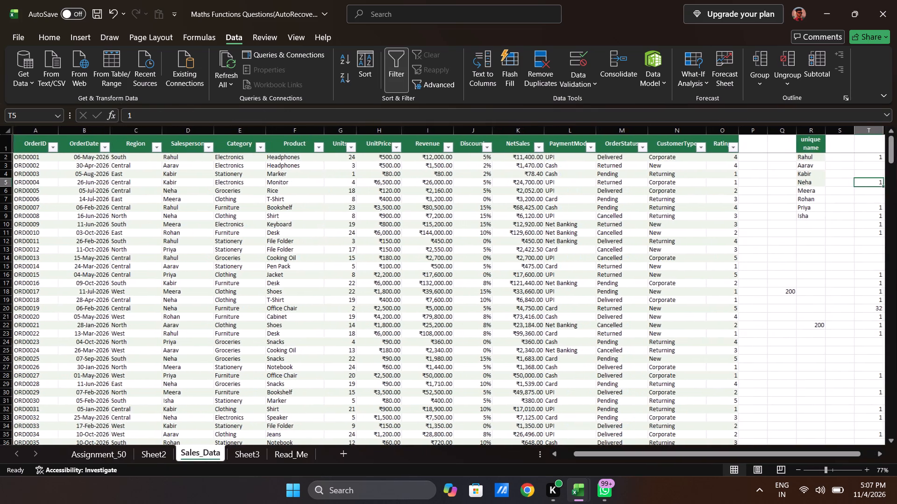
scroll(210, 337, up, 3)
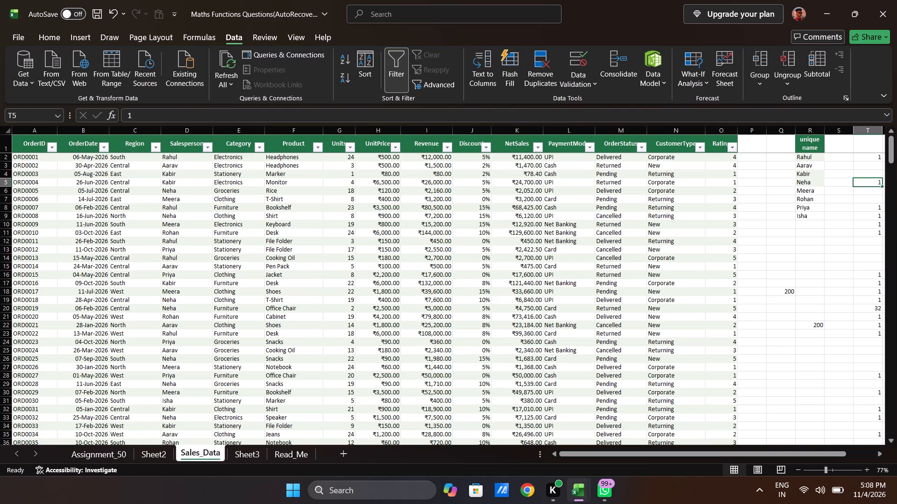
click(132, 156)
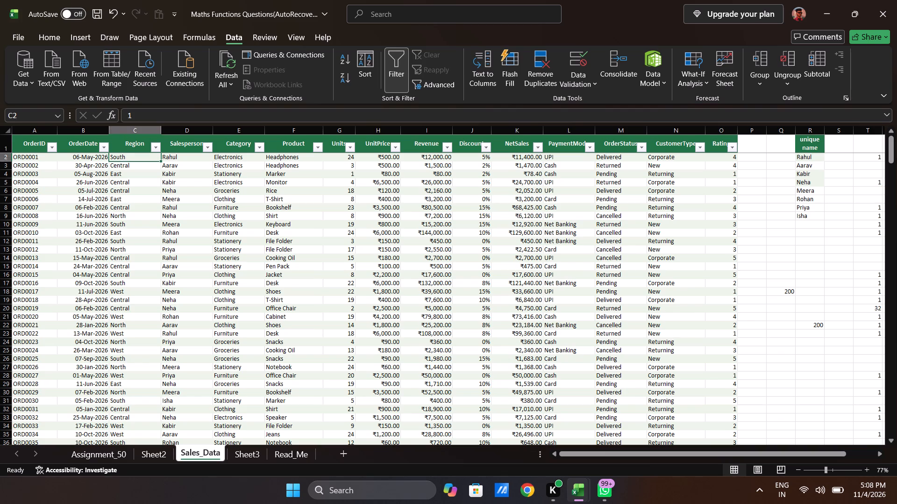
key(ctrl+shift+Down)
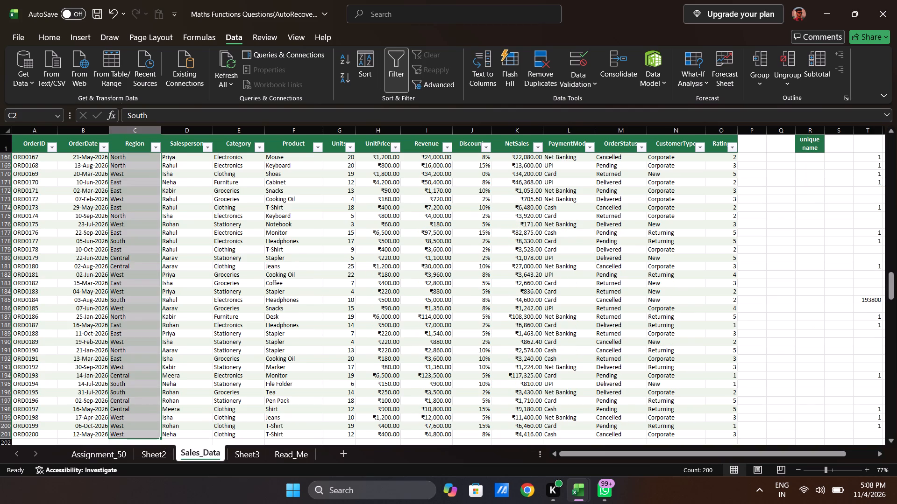
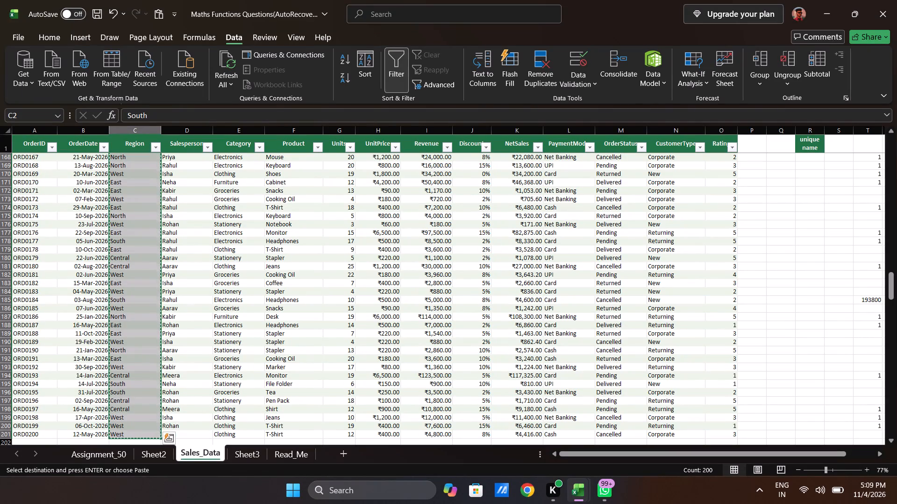
Paste the copied Region values from S168 down and remove their duplicates, using only the current selection without a header row.
click(844, 155)
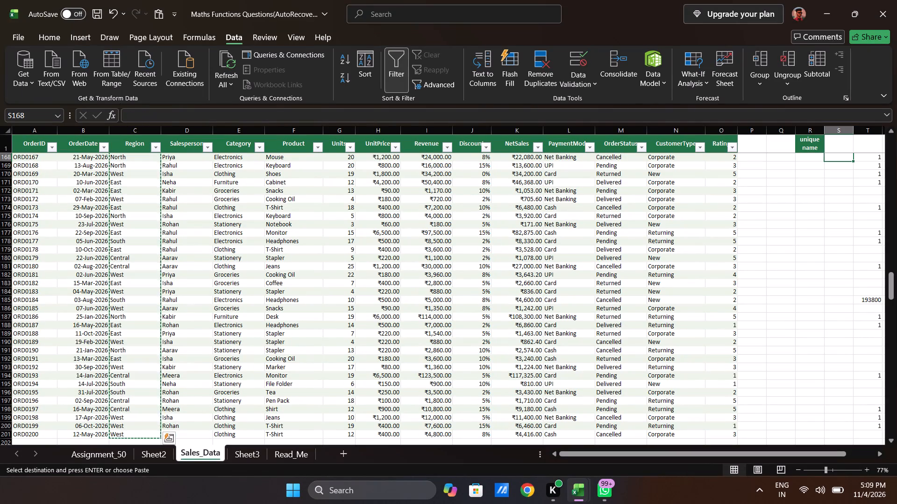
key(ctrl+v)
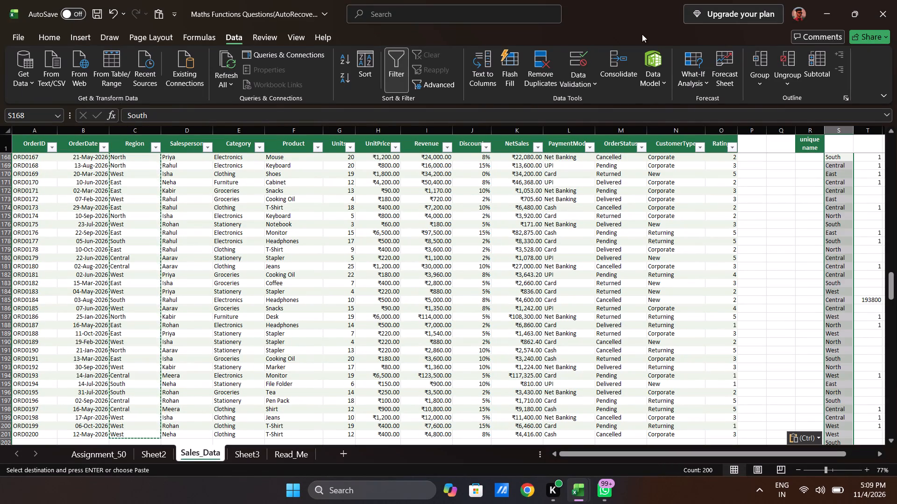
click(542, 56)
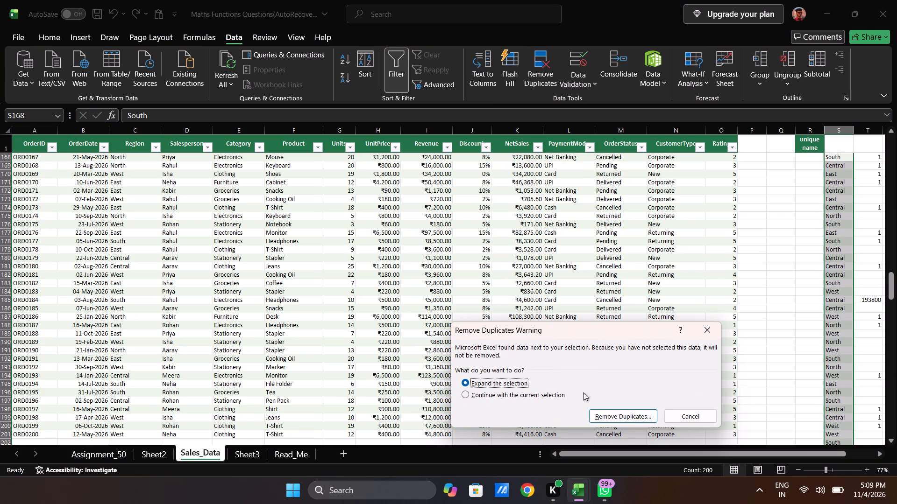
click(553, 391)
click(616, 414)
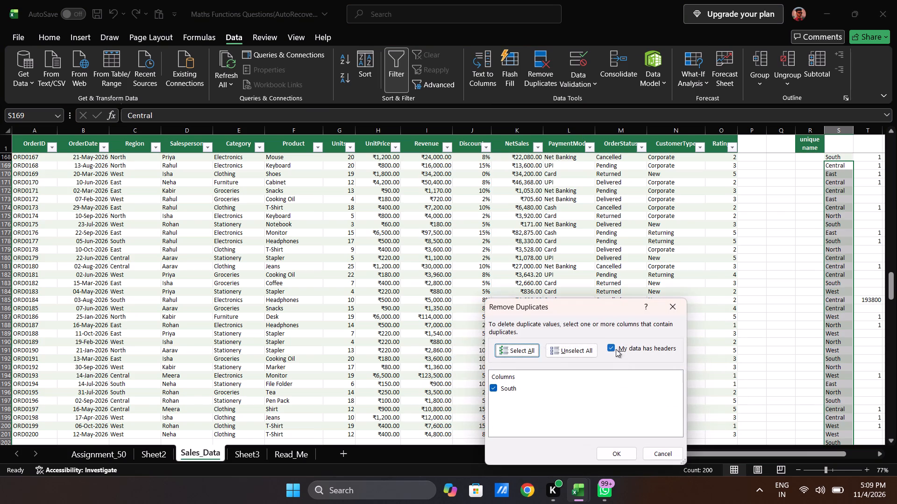
click(612, 344)
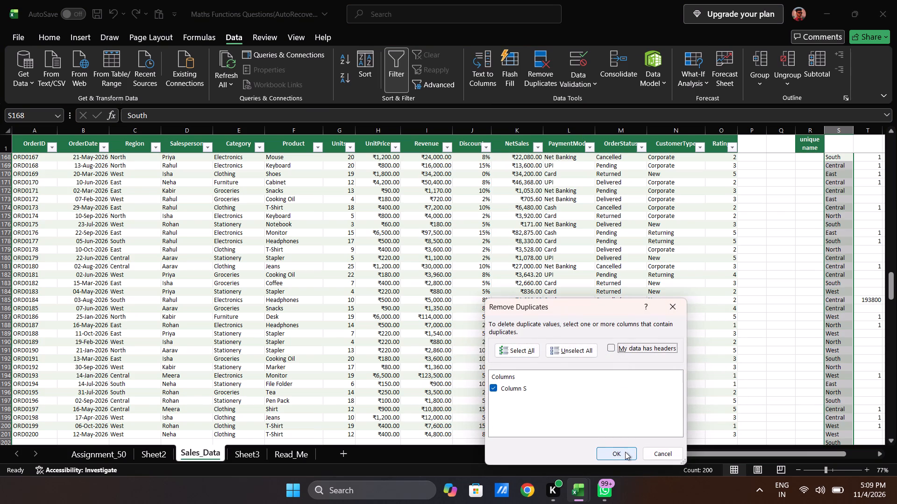
click(625, 452)
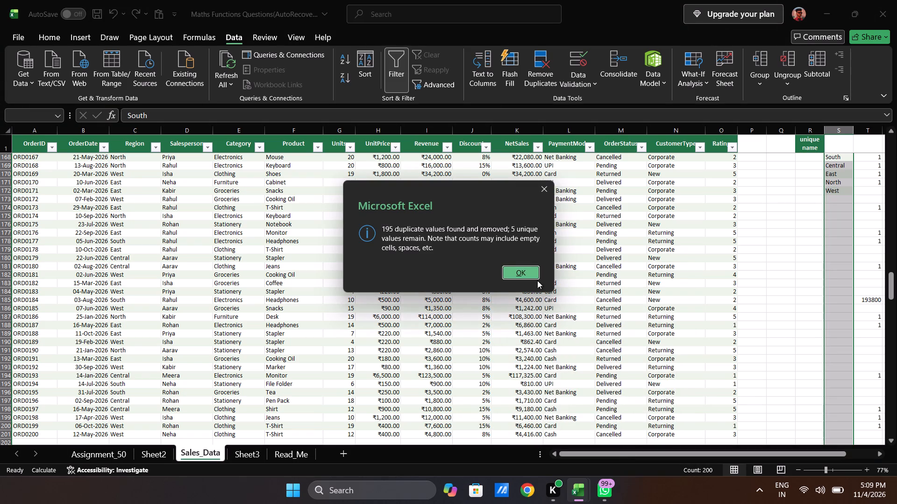
click(529, 275)
Enter the header "unique region" in cell S1 of Sales_Data.
scroll(745, 273, left, 2)
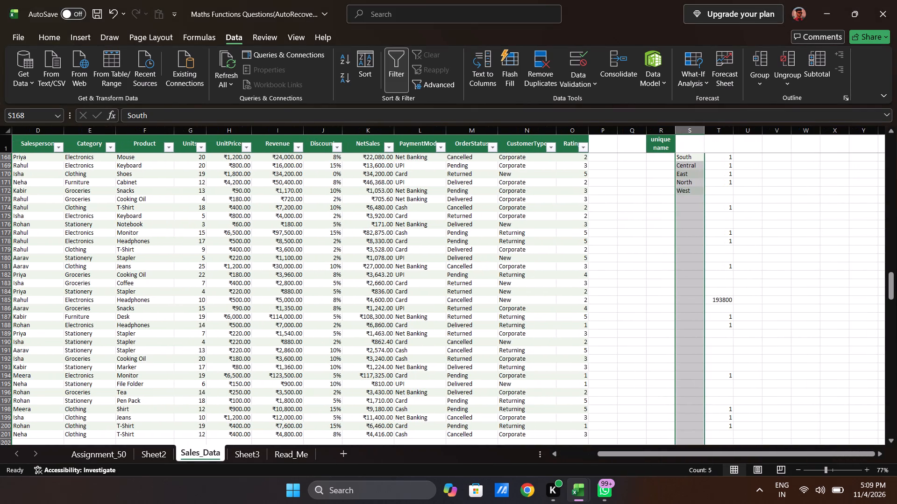
click(684, 148)
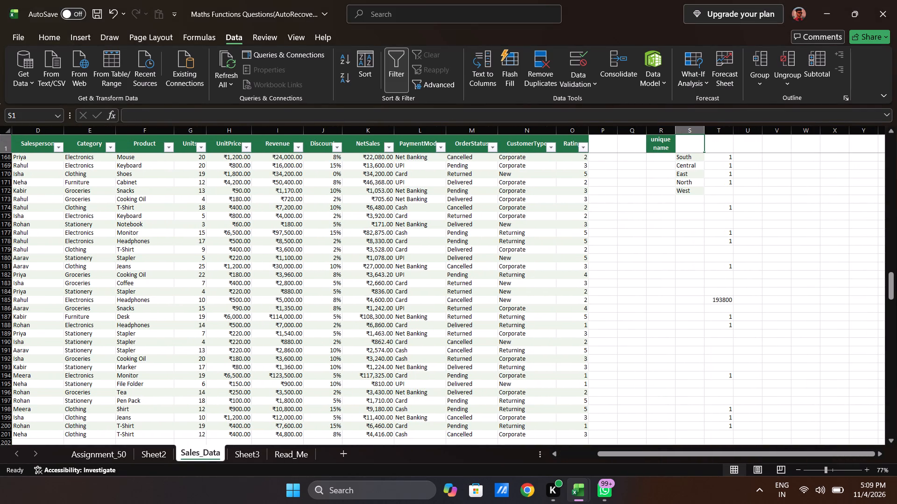
key(u)
text(ni)
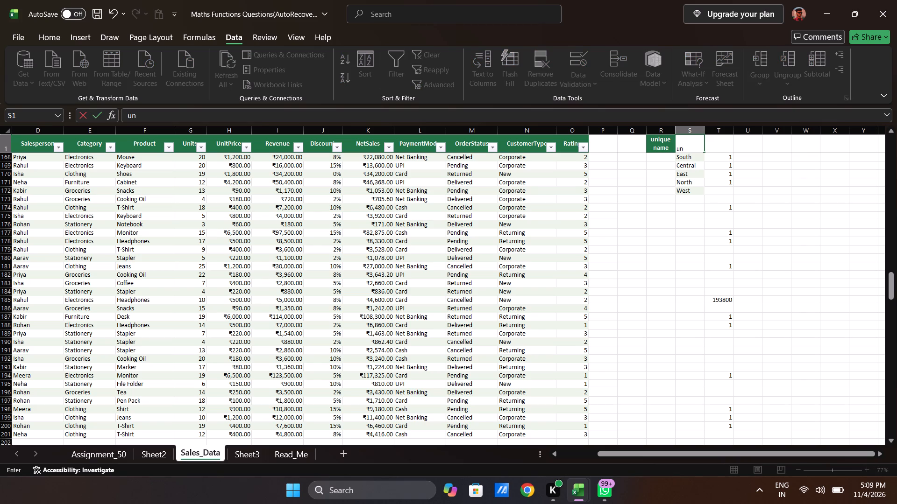
text(que re)
text(gion)
key(Return)
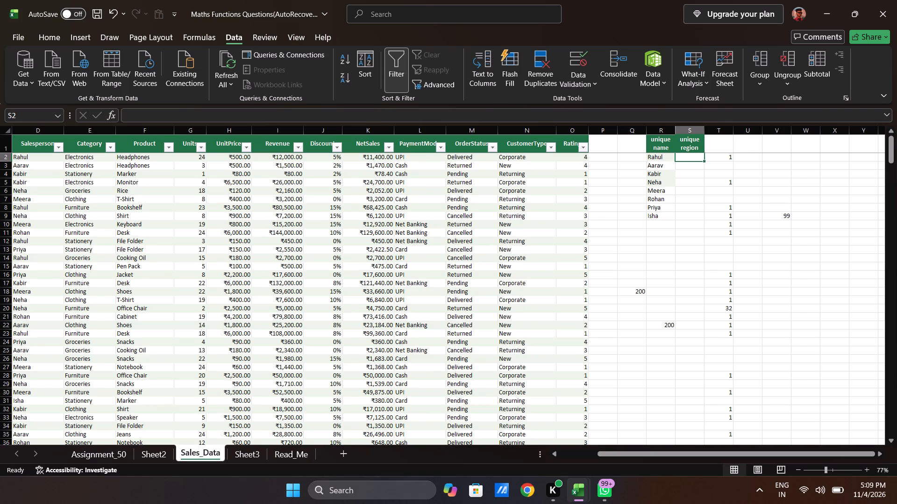
Move the deduplicated region list from S168:S172 to S2:S6, directly under the unique region header.
scroll(712, 230, down, 7)
scroll(712, 230, up, 4)
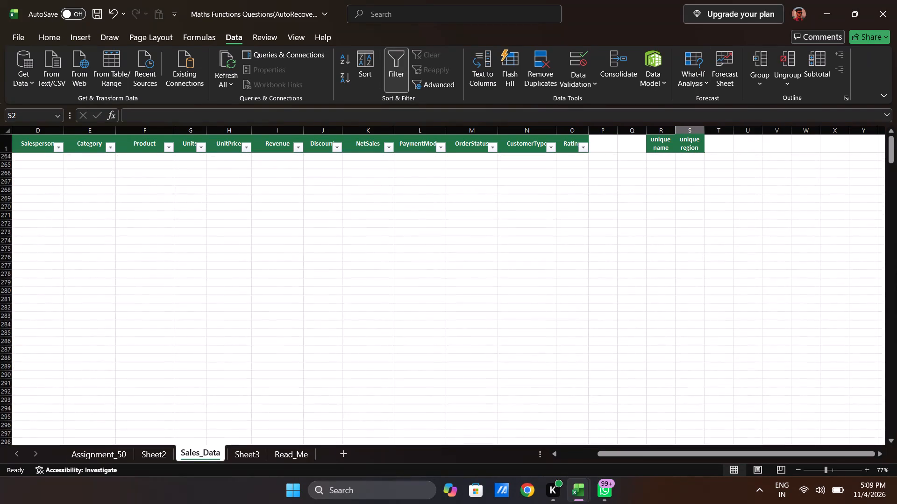
scroll(712, 230, up, 8)
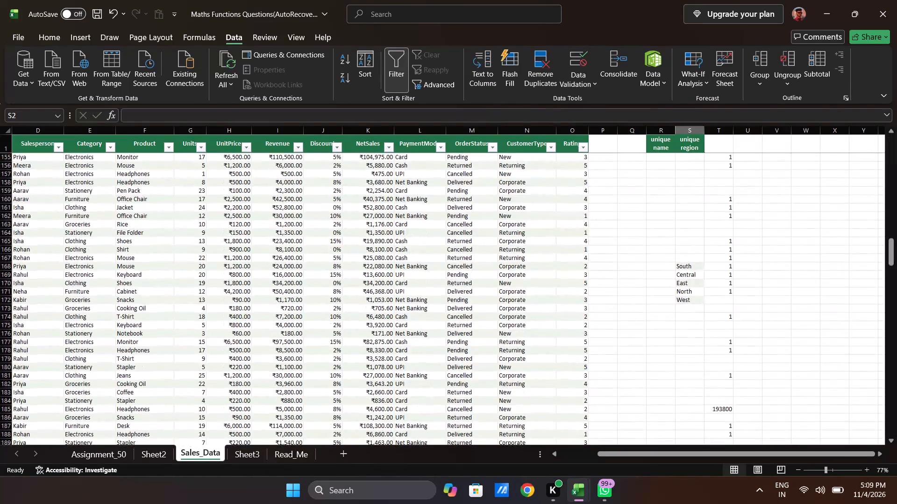
drag(680, 269, 682, 300)
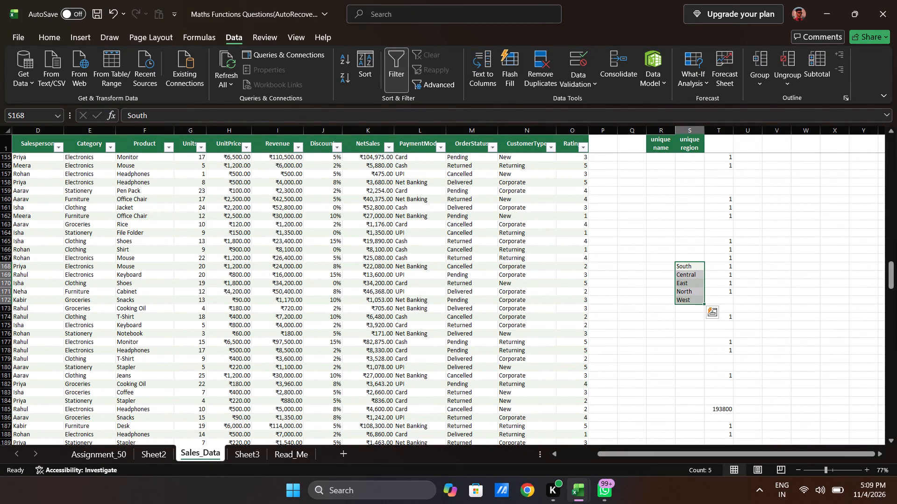
key(ctrl+x)
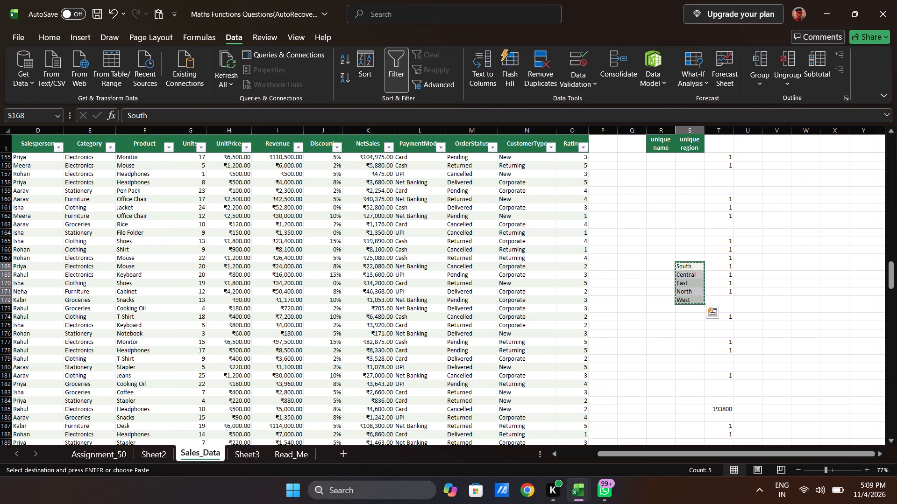
key(ctrl+Up)
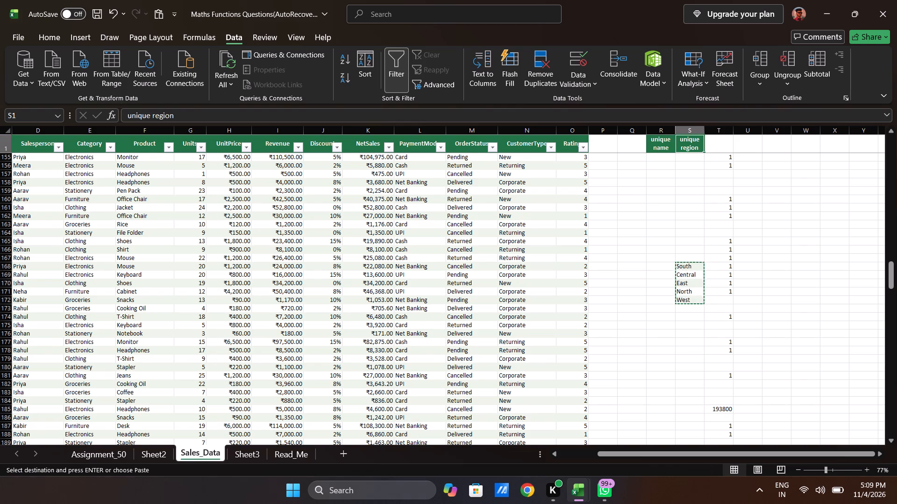
key(Down)
key(ctrl+v)
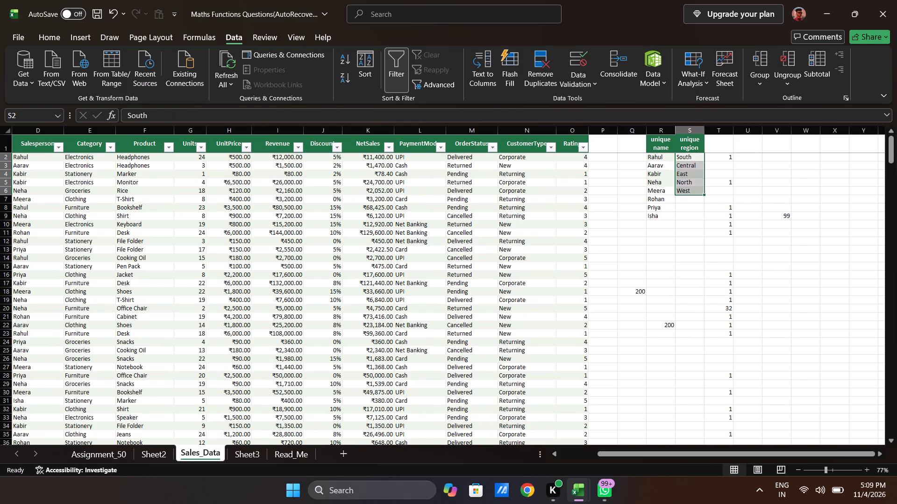
Add list data validation to cell AD8 on Sheet2 with the source =Sales_Data!$S$2:$S$6.
click(246, 456)
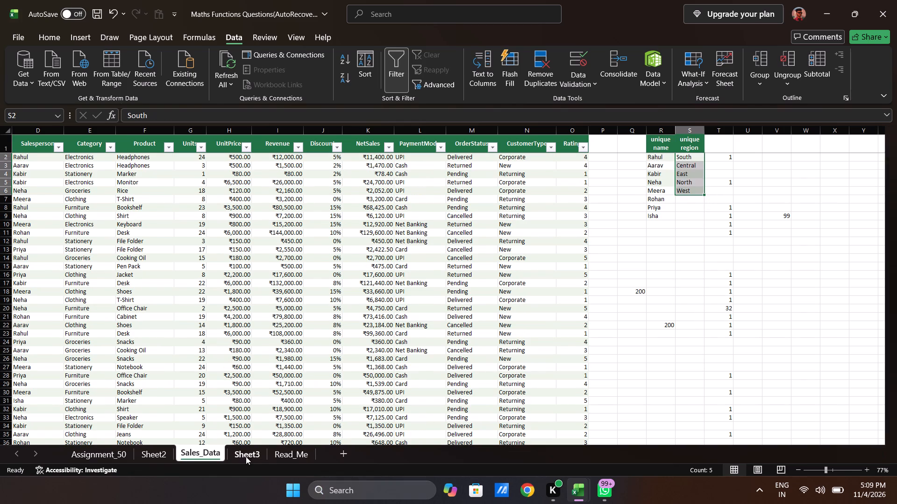
drag(155, 454, 591, 251)
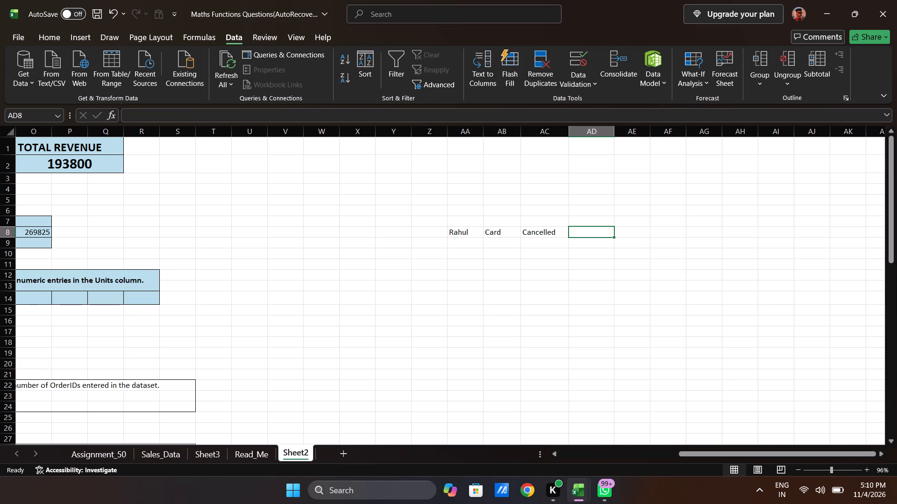
click(581, 64)
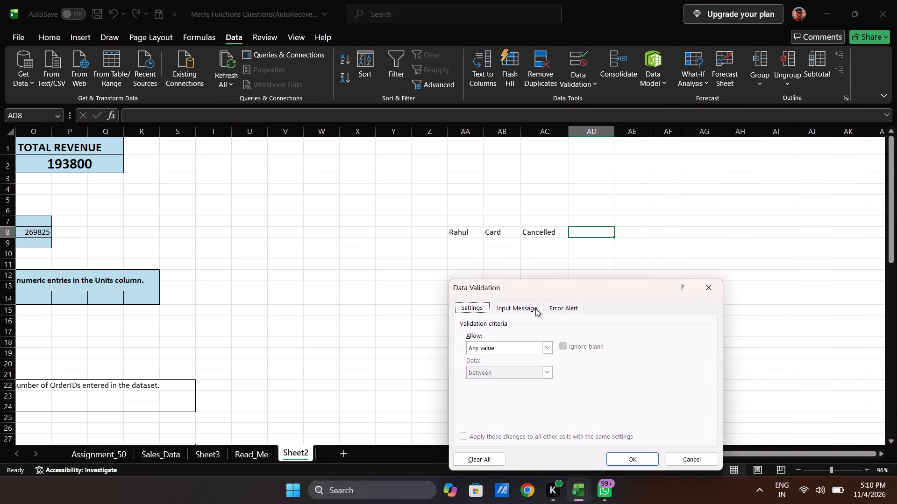
drag(546, 344, 494, 388)
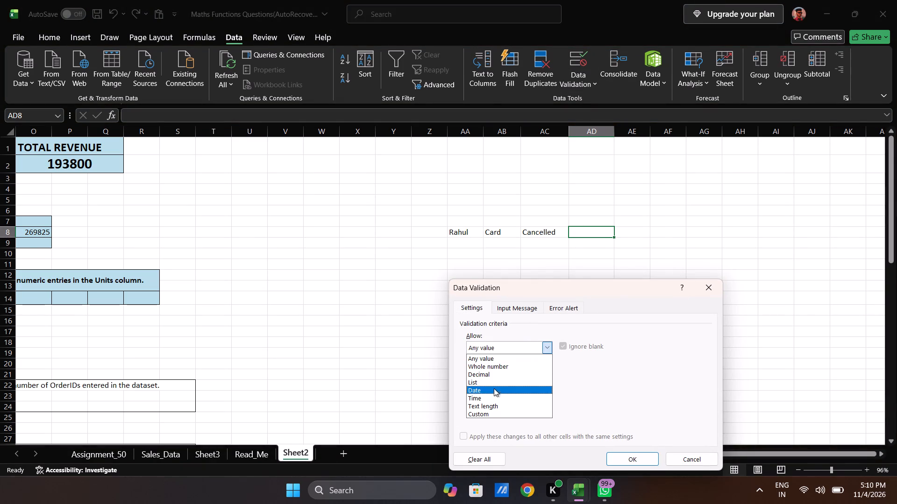
drag(494, 388, 495, 382)
click(495, 382)
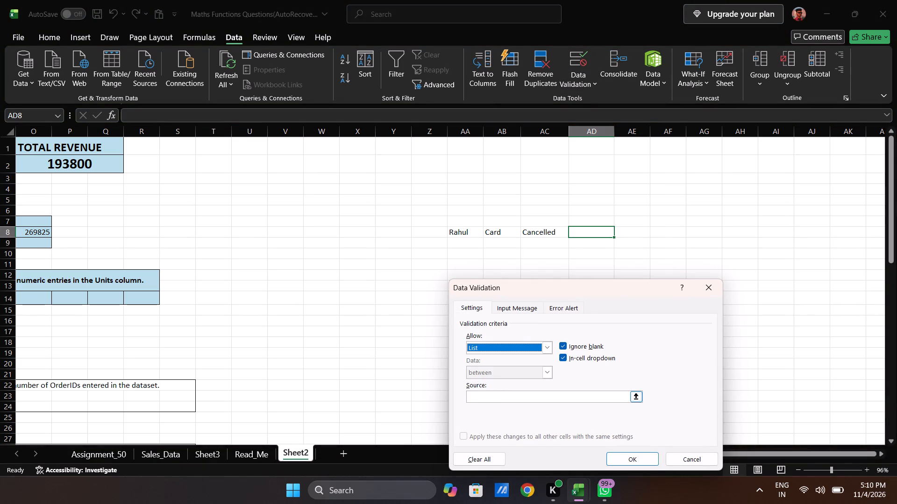
click(484, 397)
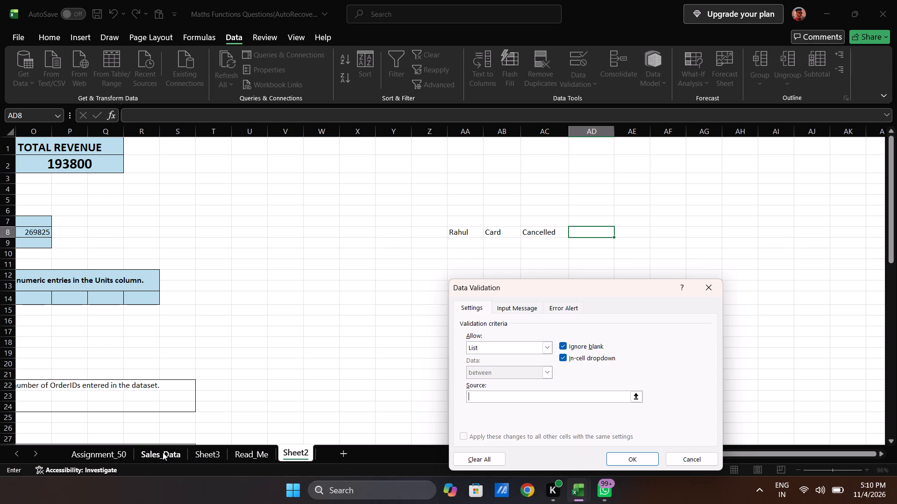
click(163, 452)
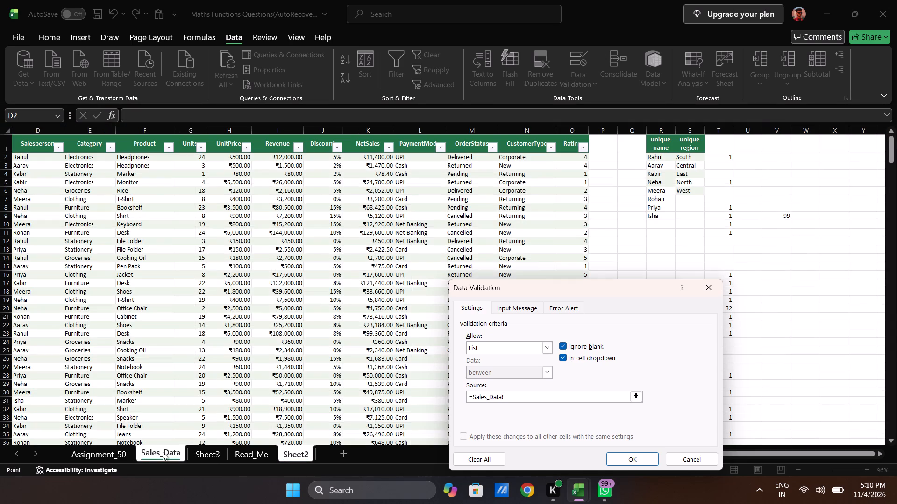
drag(686, 156, 688, 176)
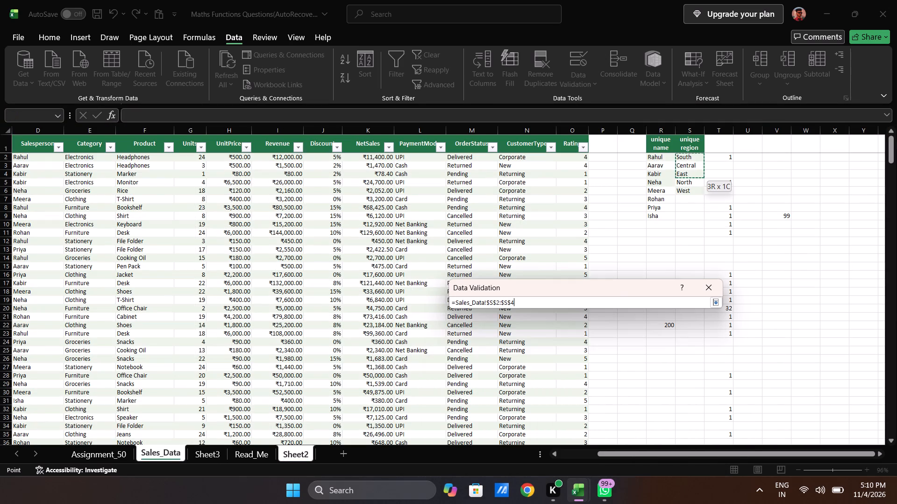
drag(688, 176, 691, 190)
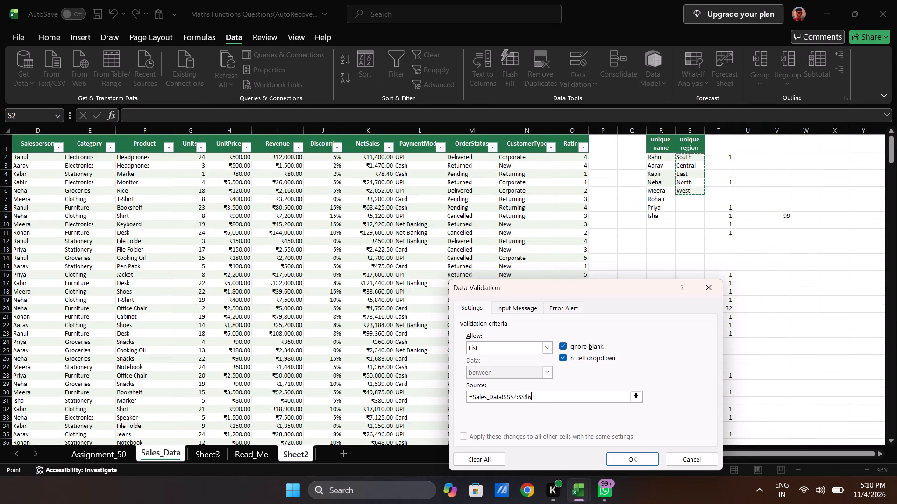
click(631, 458)
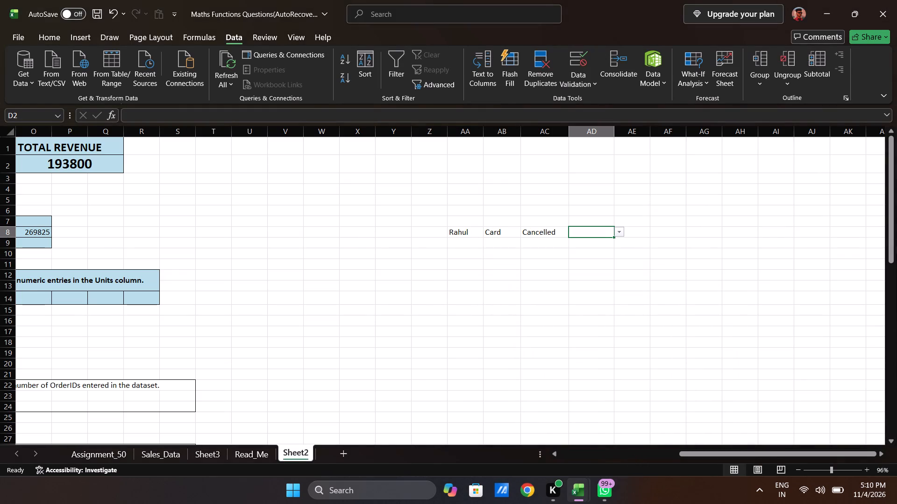
Choose Central from the region drop-down list in AD8.
click(618, 235)
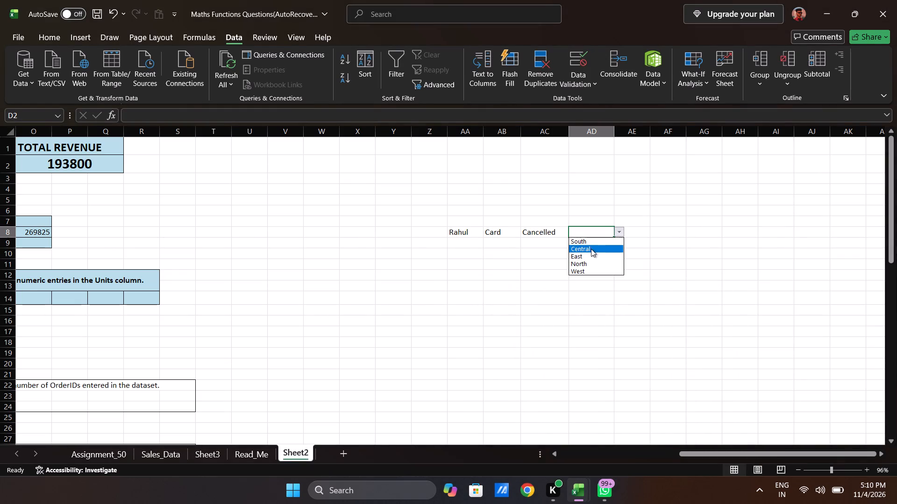
click(591, 249)
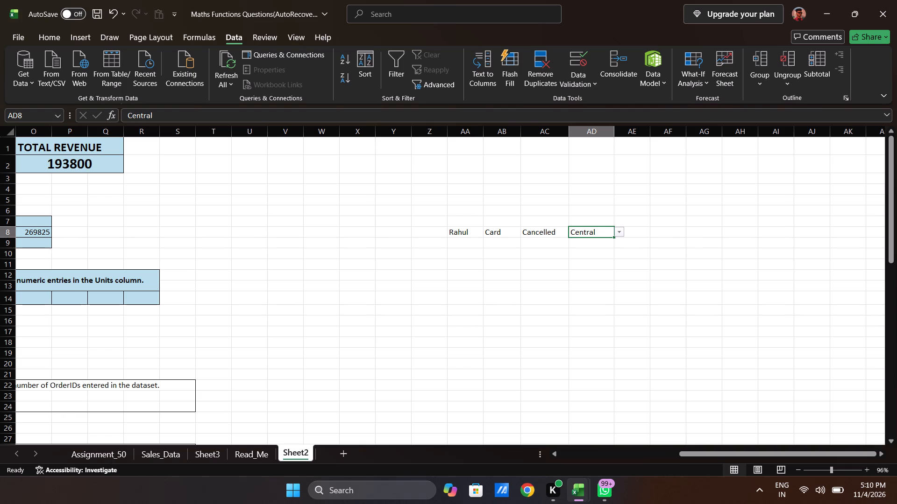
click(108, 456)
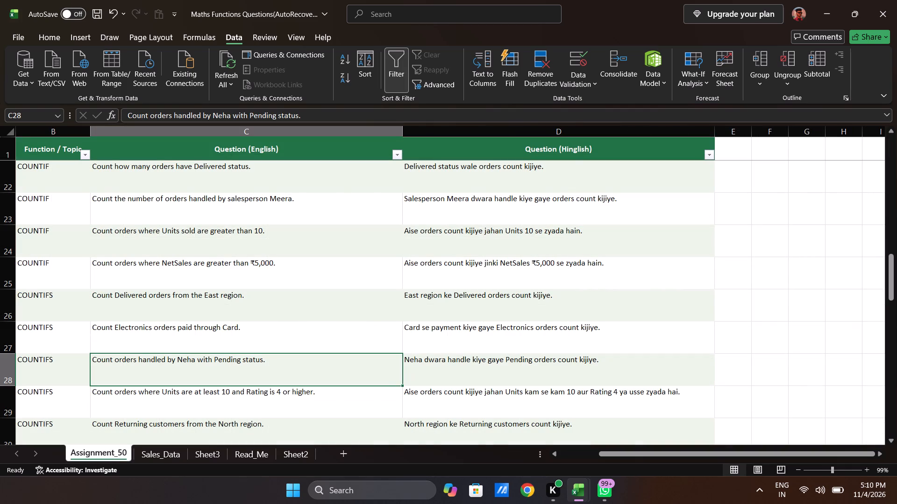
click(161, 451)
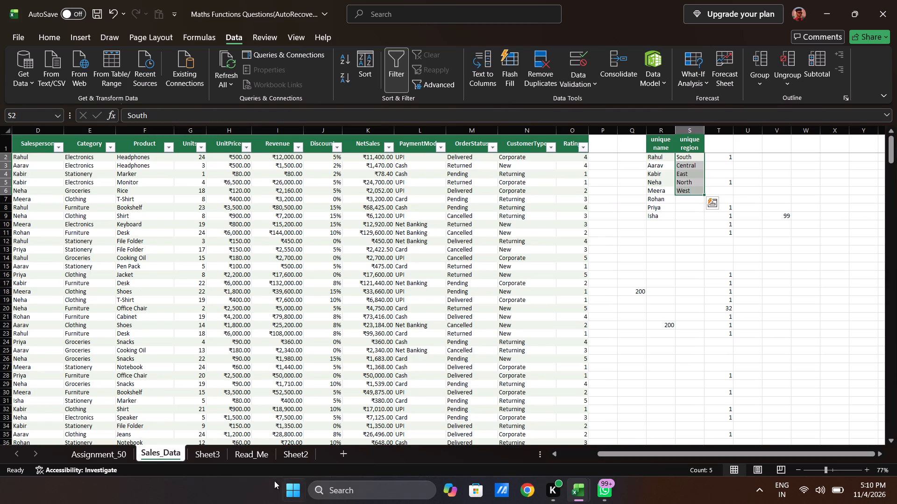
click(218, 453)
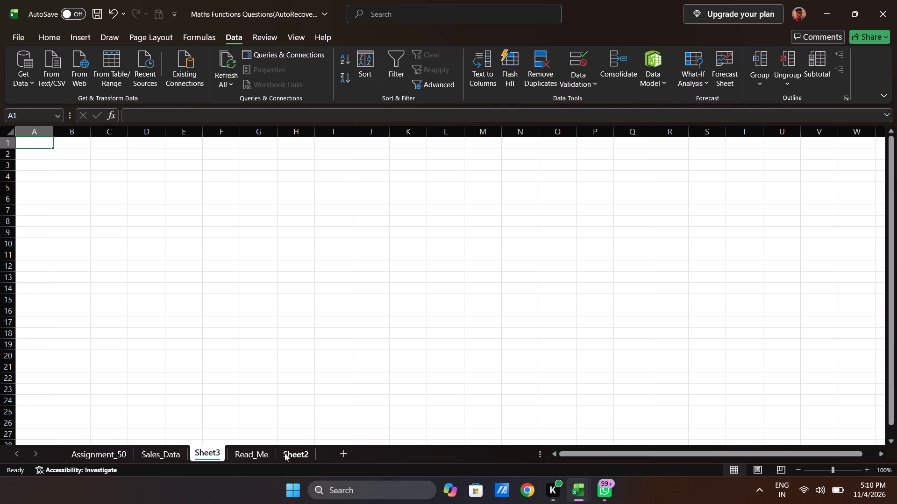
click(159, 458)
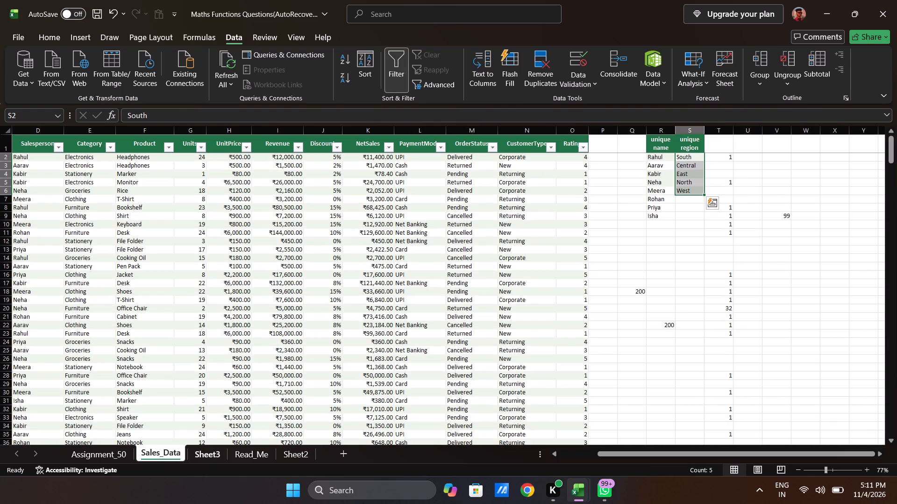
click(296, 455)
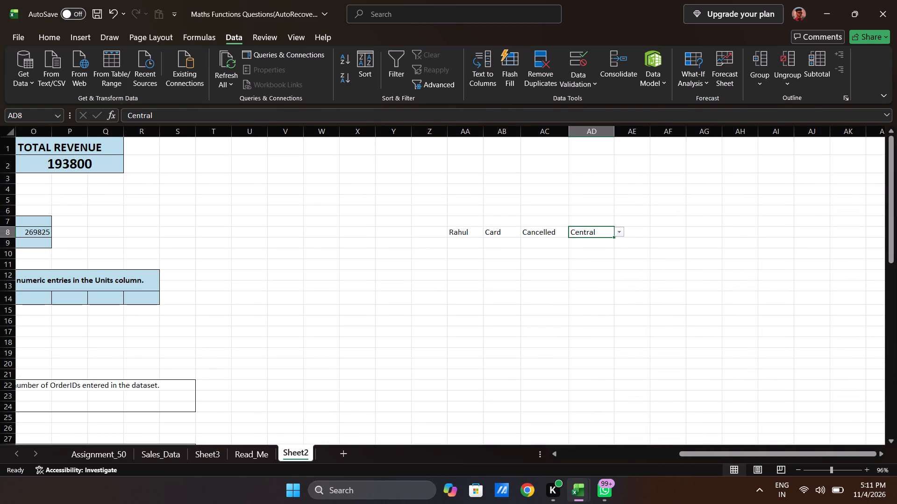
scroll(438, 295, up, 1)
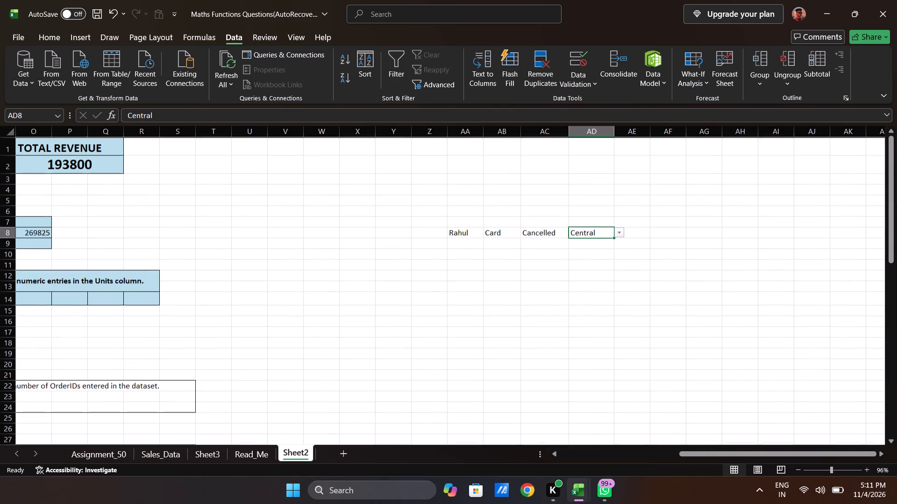
Start a COUNTIFS formula in AA11 of Sheet2 with Salesperson range Sales_Data!D2:D201 and criterion Sheet2!AA8.
click(458, 264)
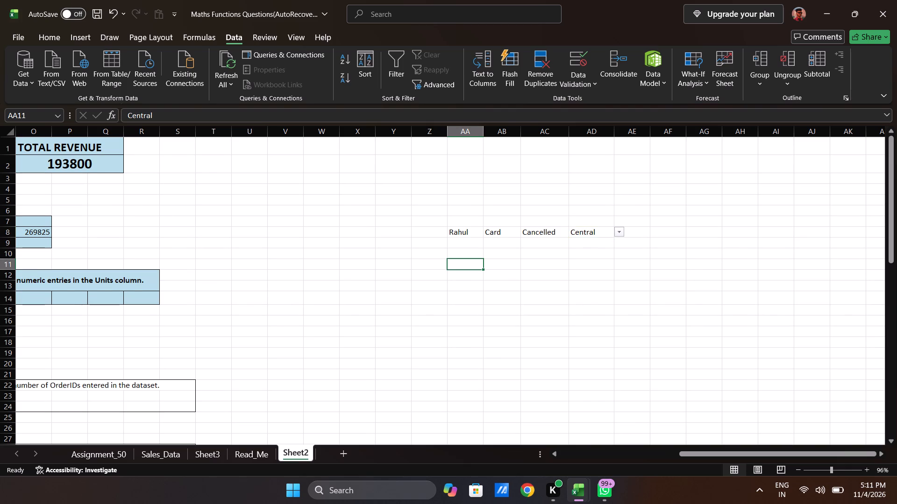
text(=coun)
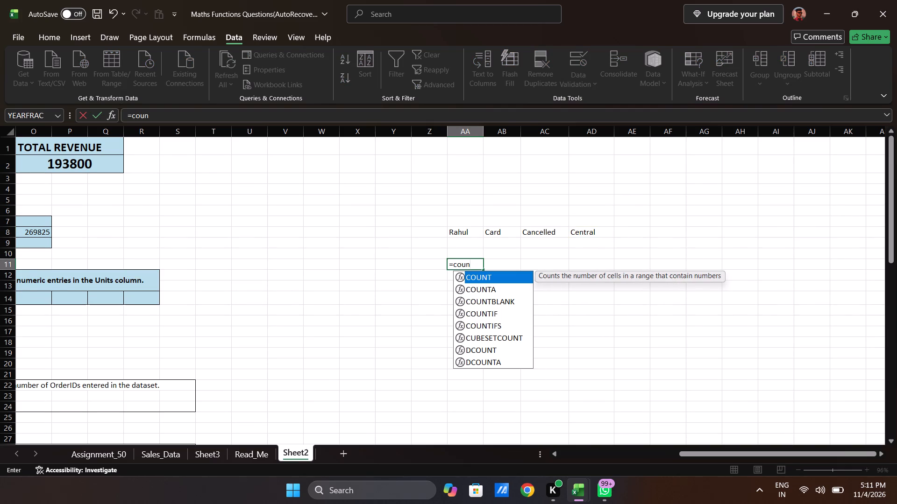
key(t)
text(if)
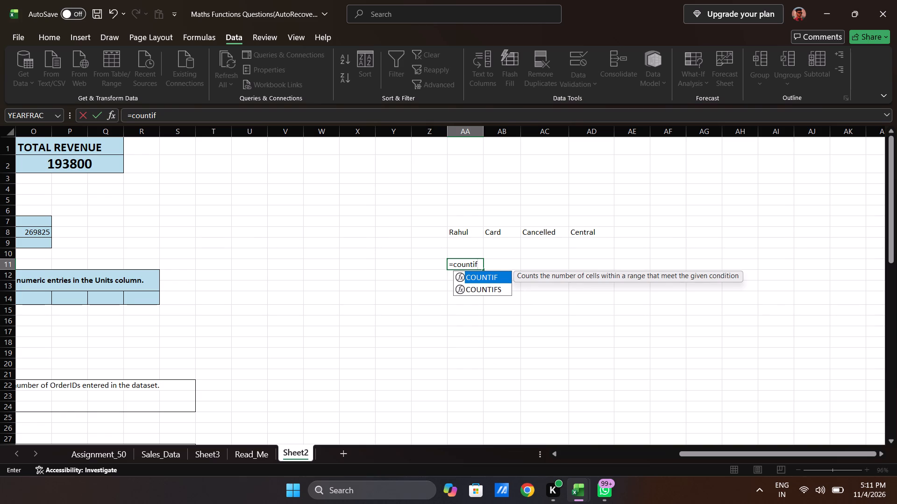
key(s)
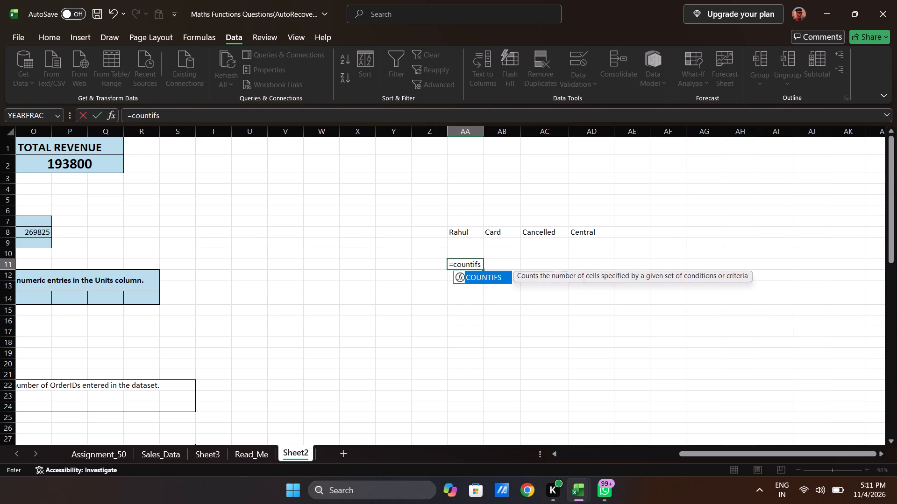
key(Tab)
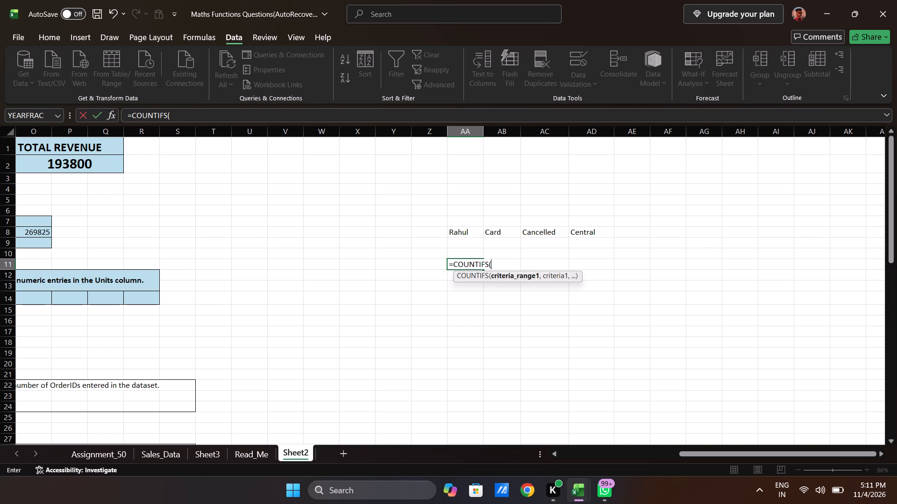
scroll(343, 325, right, 1)
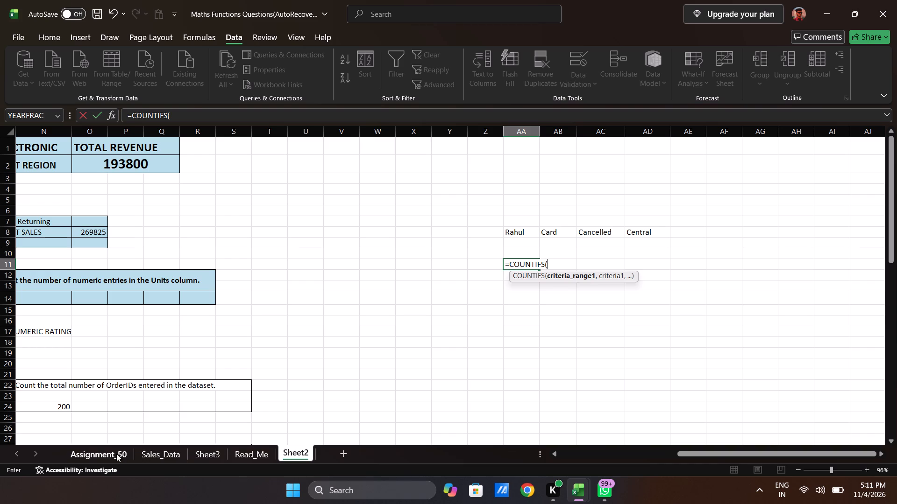
click(150, 454)
scroll(250, 378, right, 4)
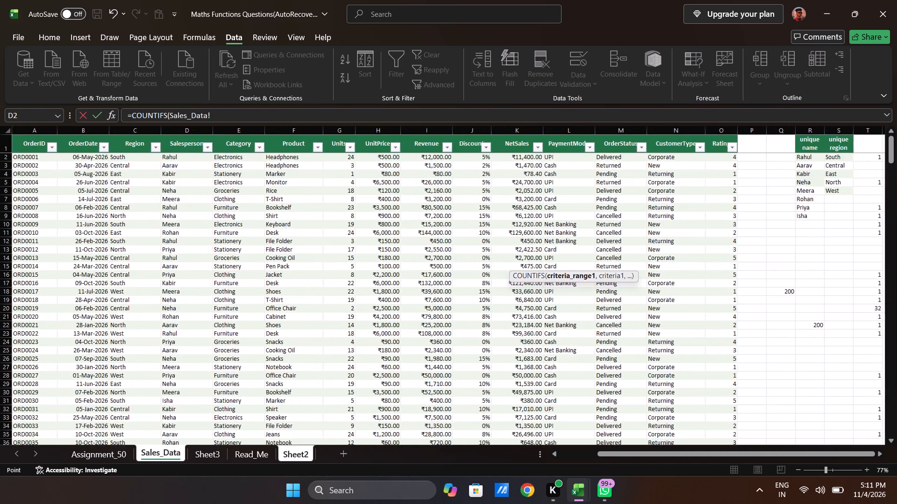
scroll(250, 378, up, 2)
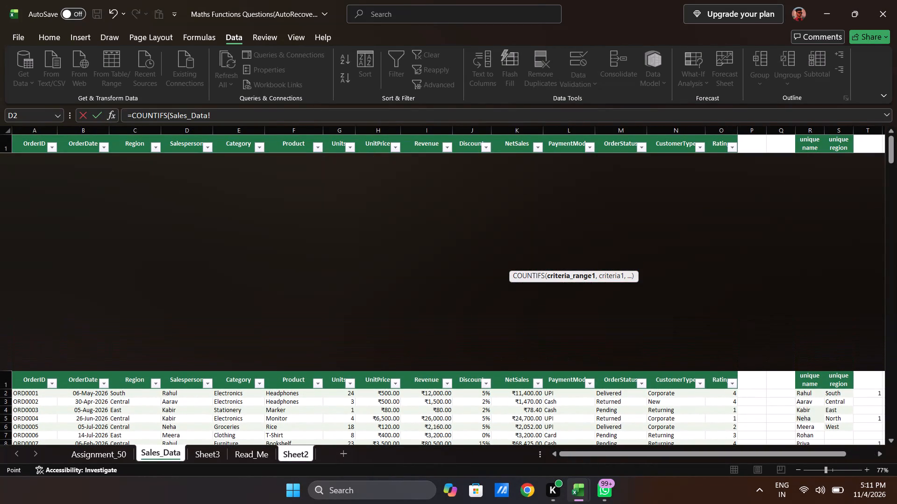
scroll(250, 378, down, 2)
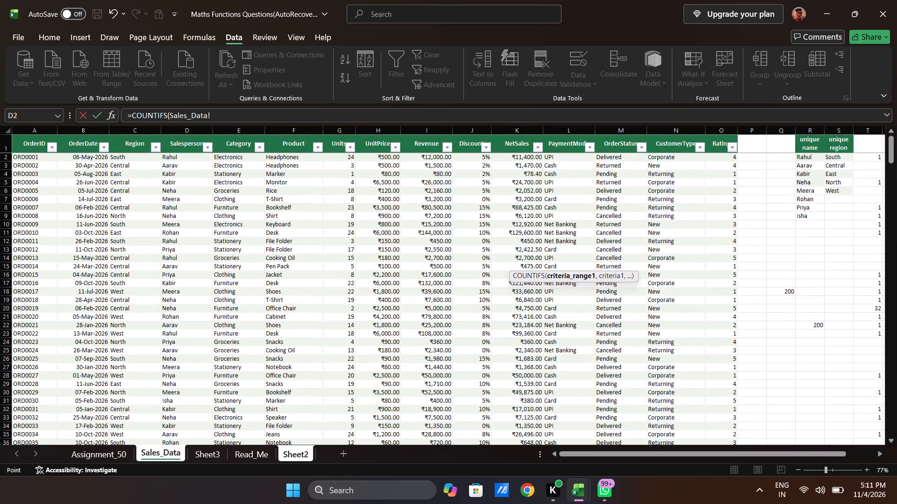
click(176, 158)
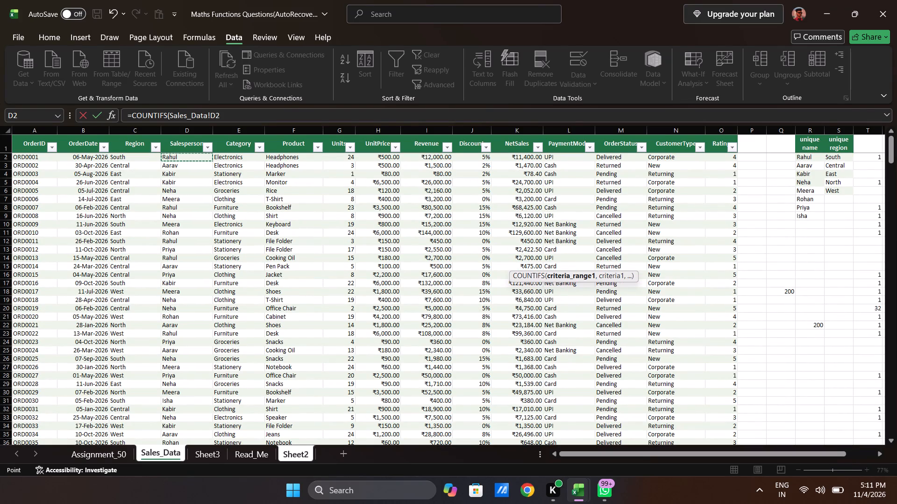
click(288, 453)
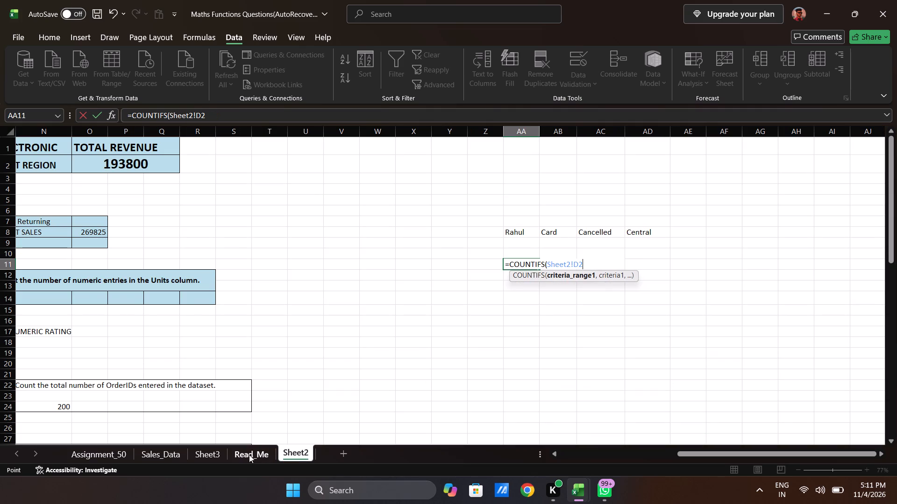
click(167, 449)
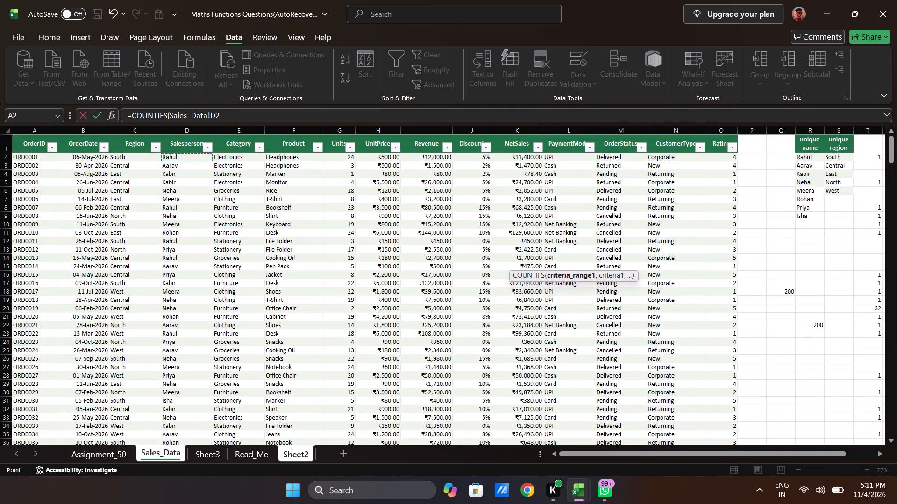
key(ctrl+shift+Down)
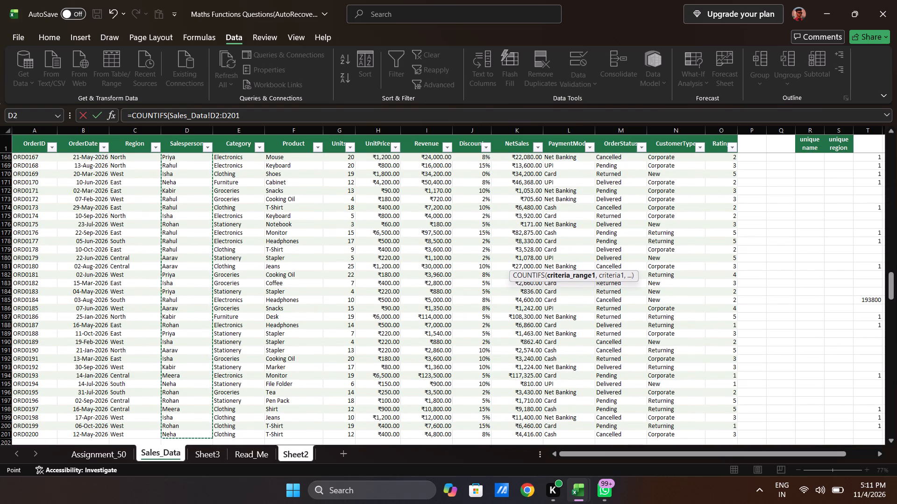
scroll(189, 357, up, 1)
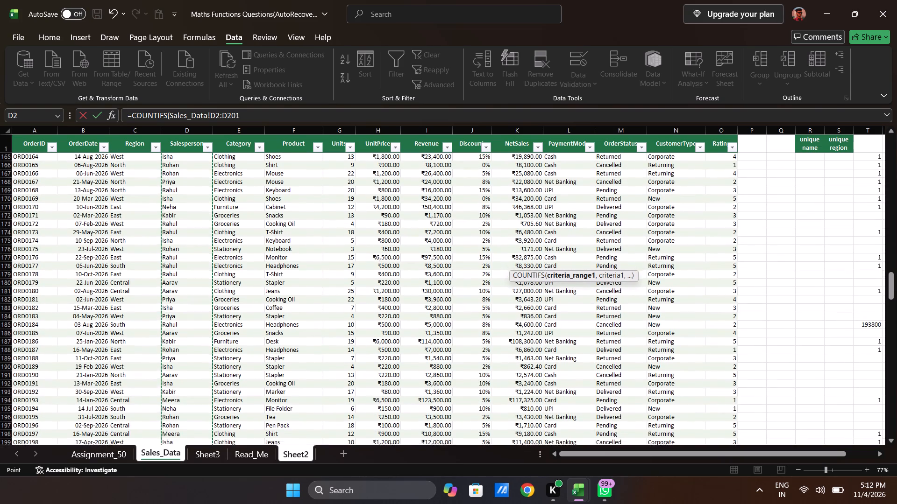
scroll(189, 357, up, 1)
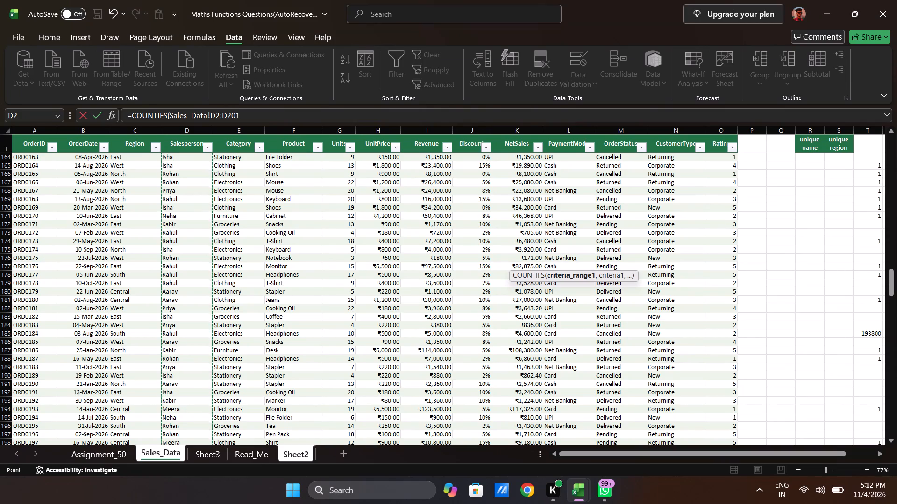
key(comma)
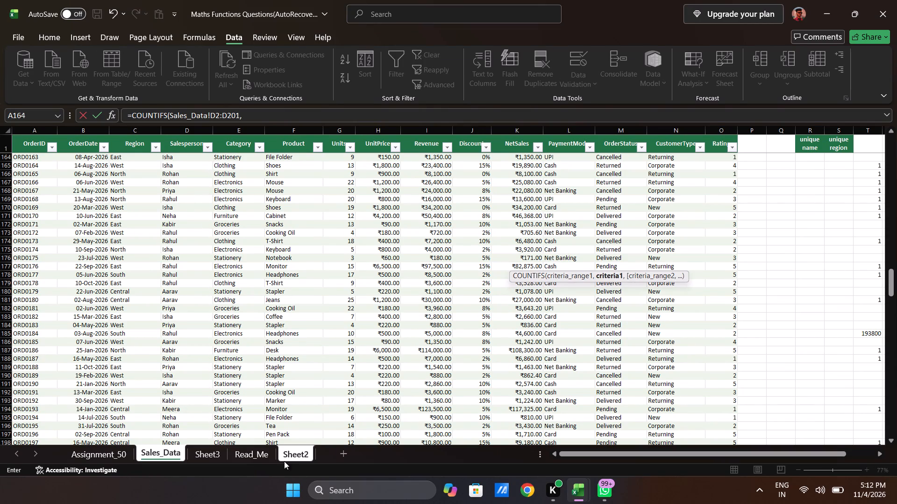
click(294, 457)
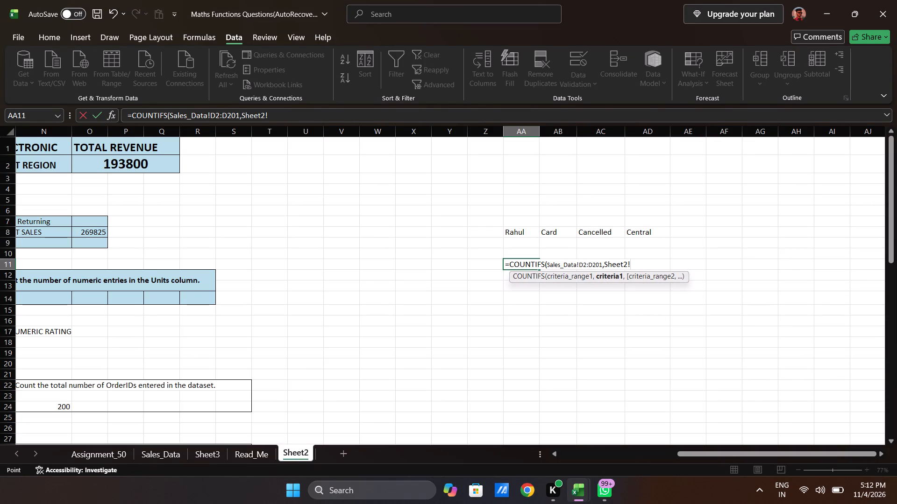
click(515, 232)
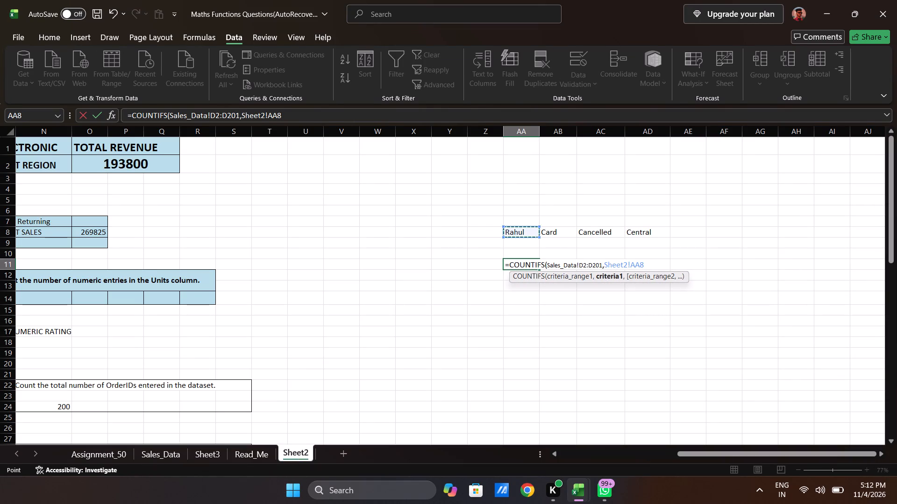
key(comma)
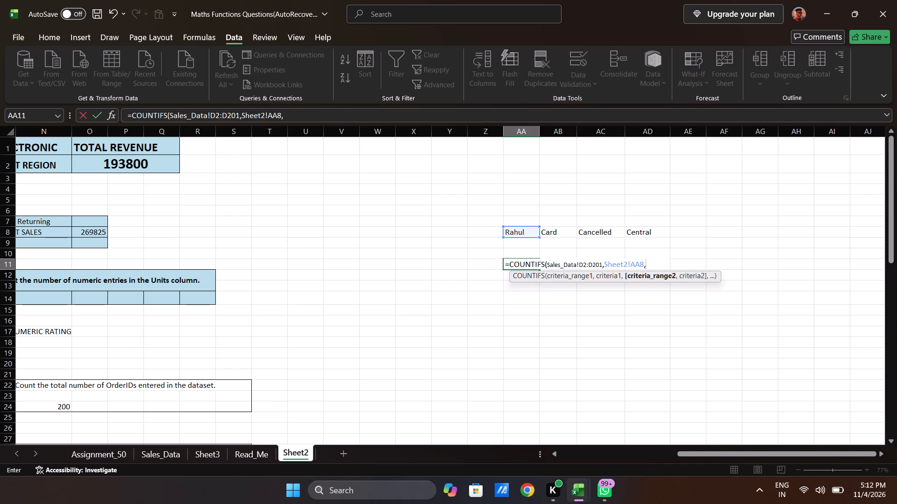
Add the order status condition to the COUNTIFS formula: range Sales_Data!M2:M201 with criterion Sheet2!AC8.
click(154, 456)
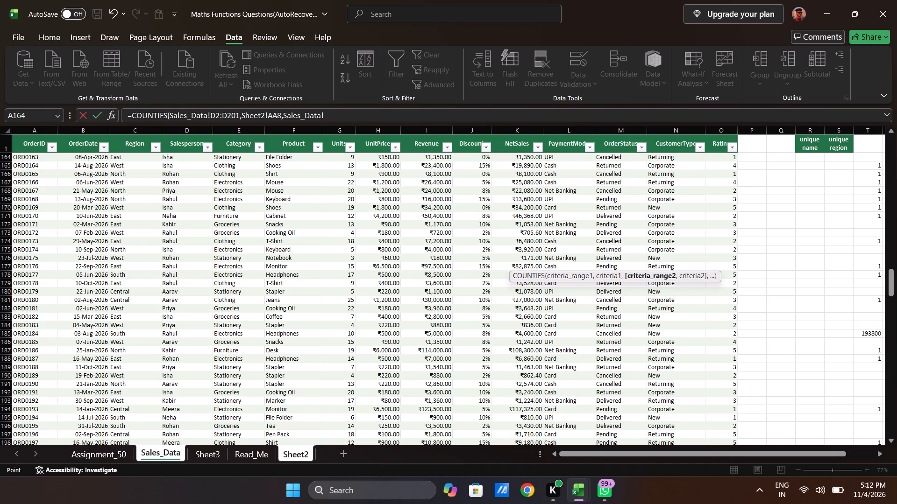
click(611, 157)
key(ctrl+Up)
key(Down)
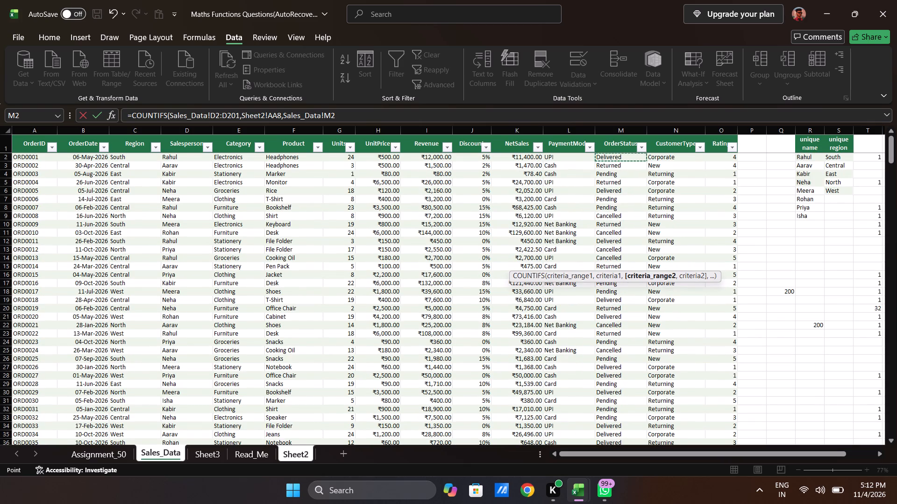
key(ctrl+shift+Down)
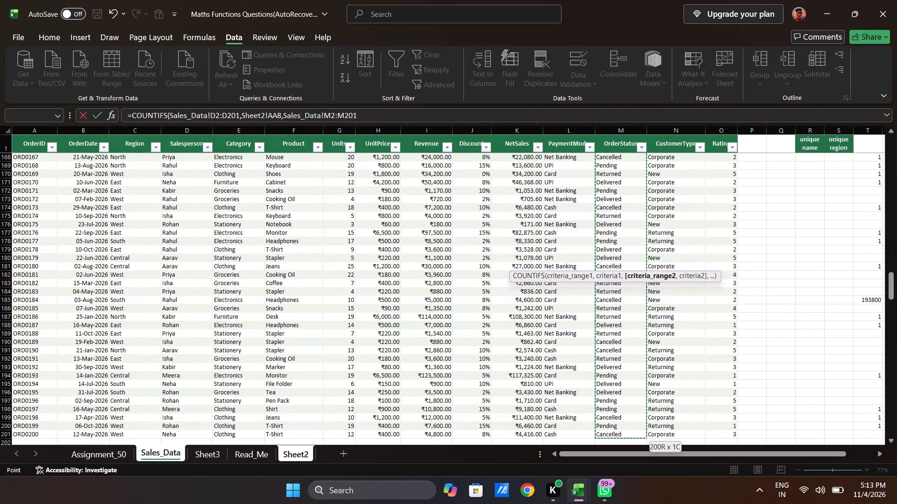
key(comma)
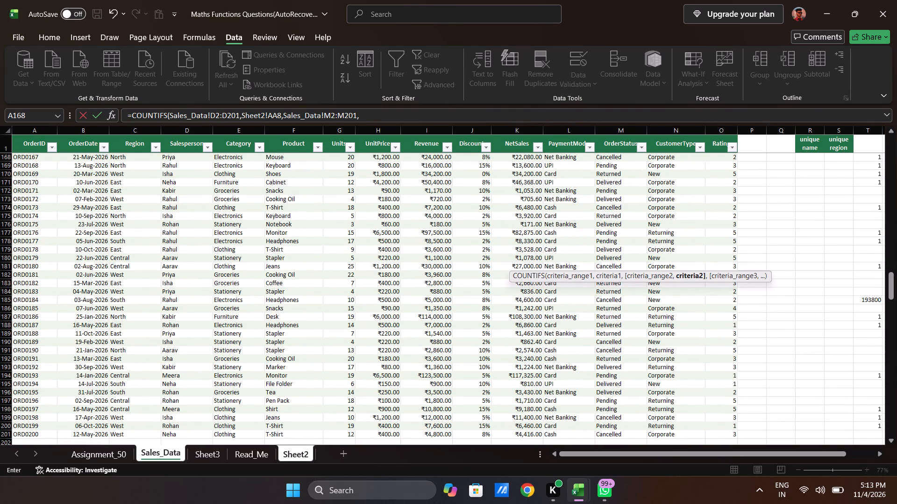
click(291, 456)
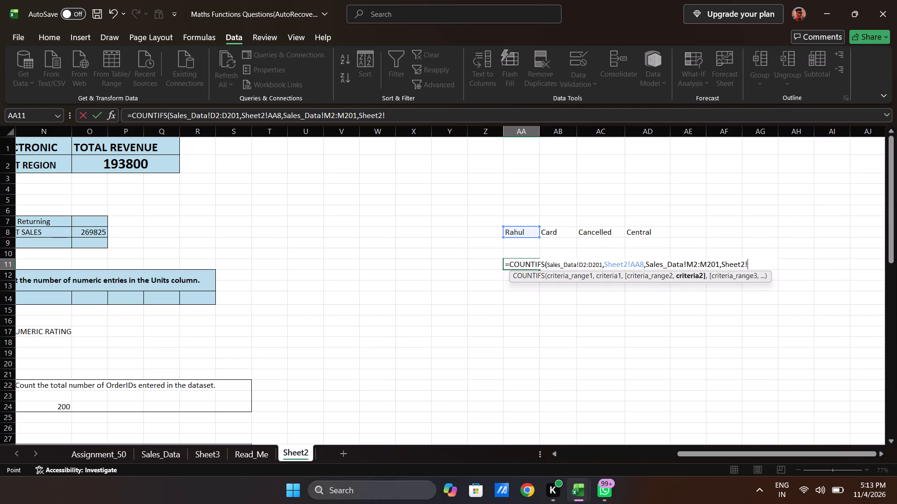
click(600, 232)
key(comma)
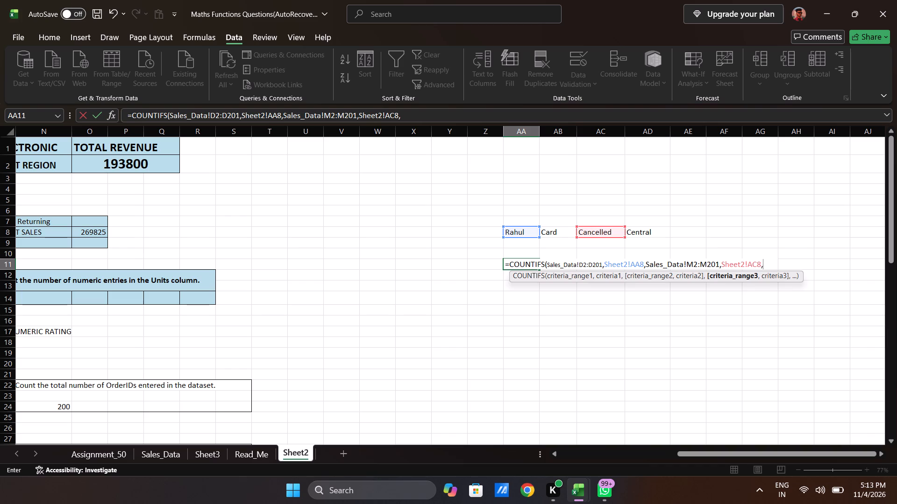
Add the payment mode condition to the COUNTIFS formula: range Sales_Data!L2:L201 with criterion Sheet2!AB8.
click(154, 454)
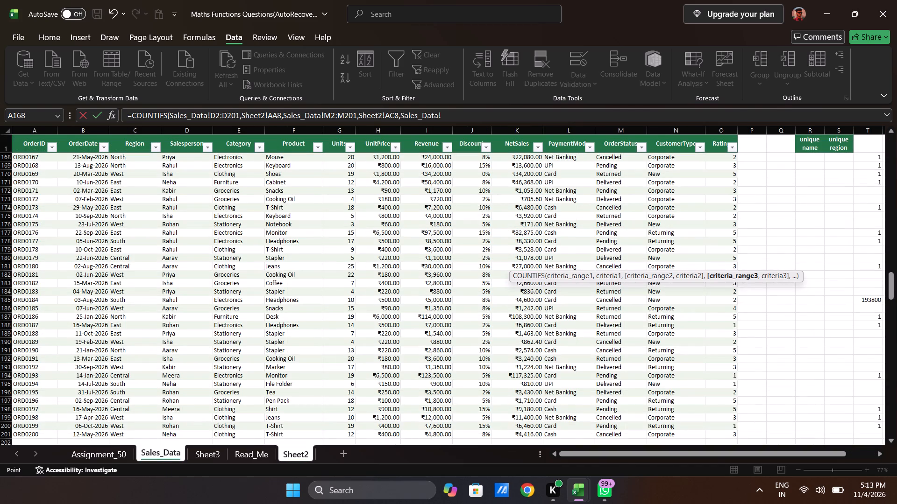
click(552, 161)
key(ctrl+Up)
key(Down)
key(ctrl+shift+Down)
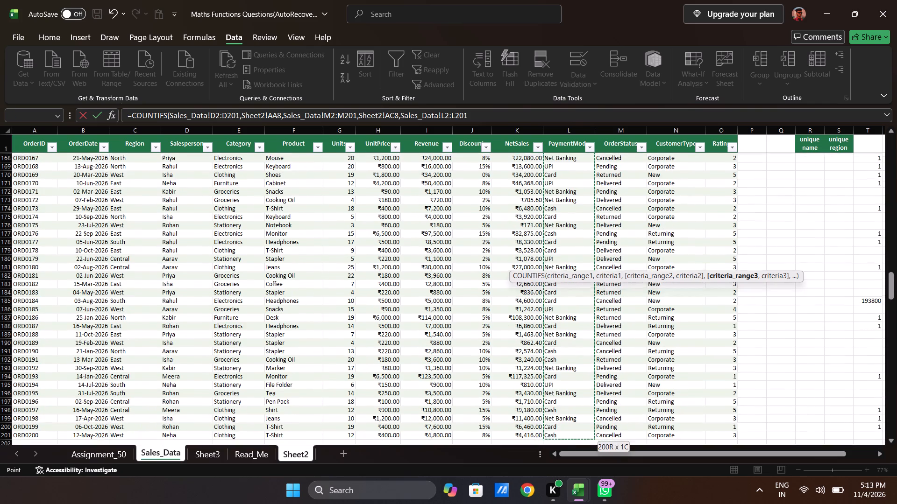
key(comma)
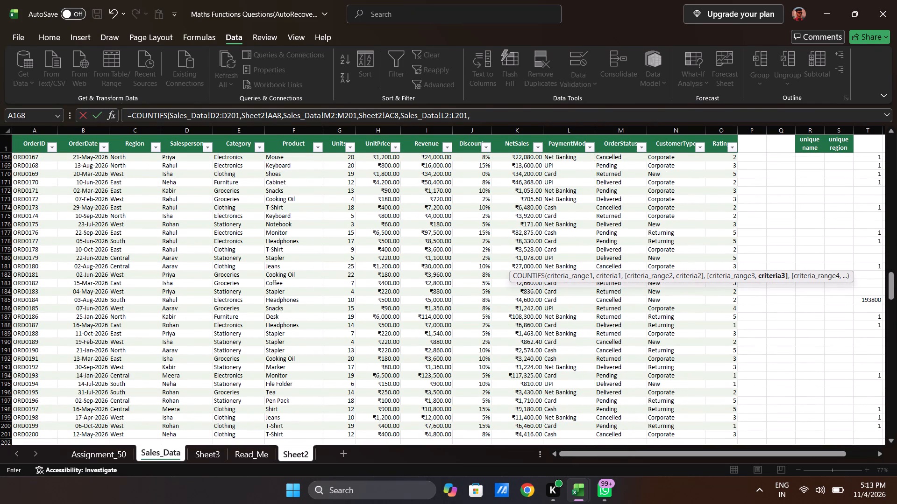
click(288, 449)
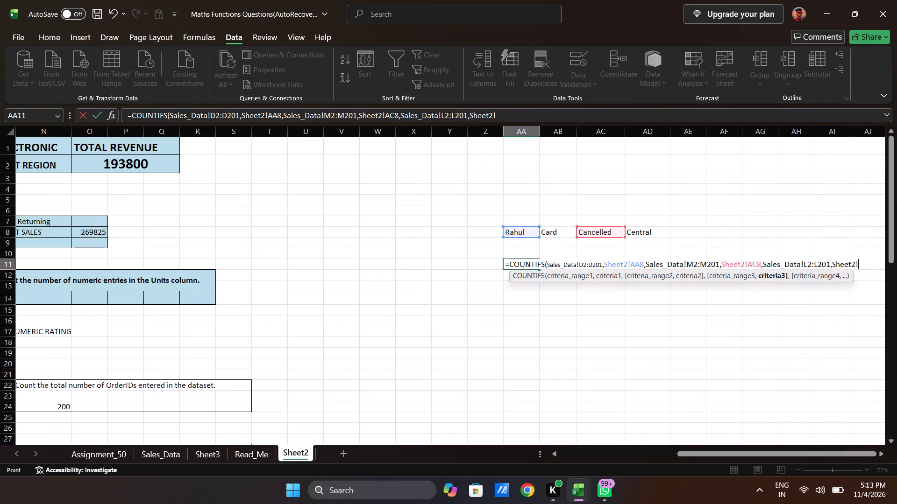
click(555, 235)
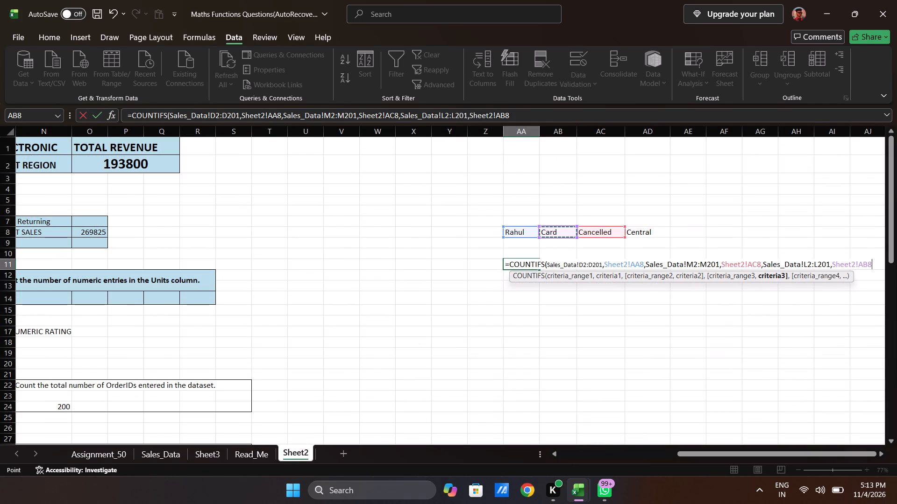
key(comma)
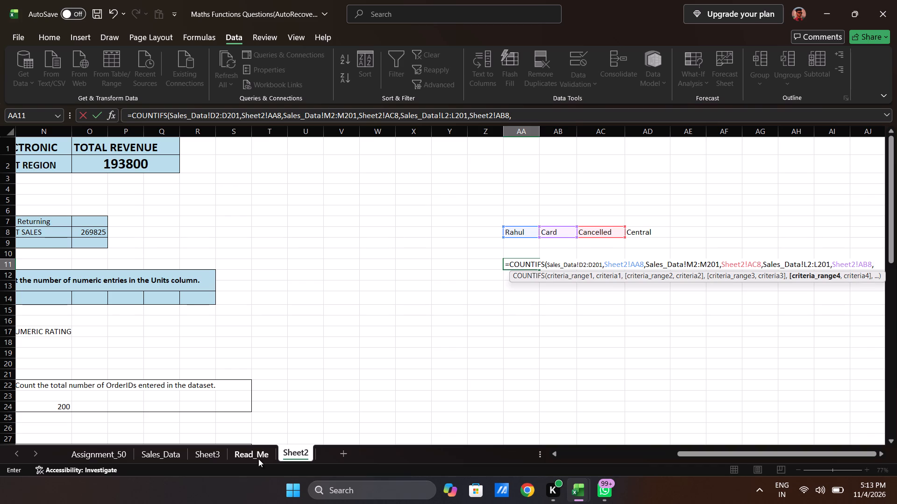
Add the region condition to the COUNTIFS formula, range Sales_Data!C2:C201 with criterion Sheet2!AD8, and complete the formula in AA11.
click(168, 455)
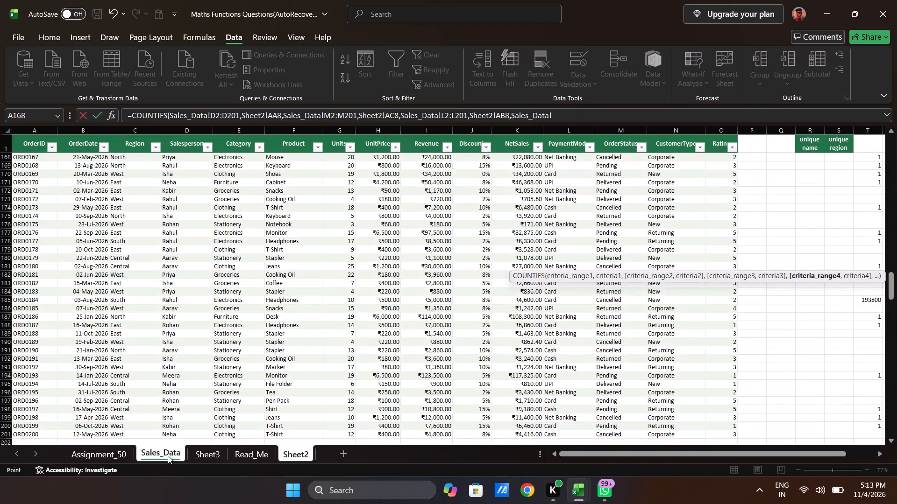
scroll(393, 339, right, 2)
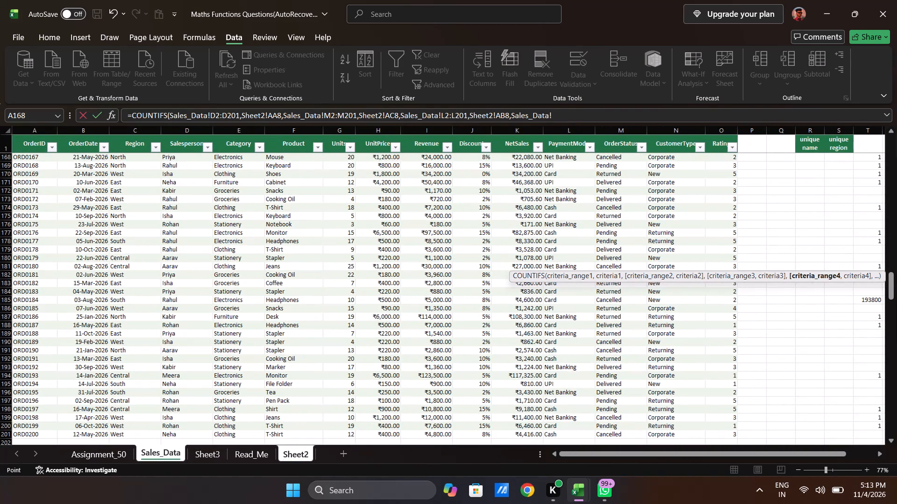
click(123, 159)
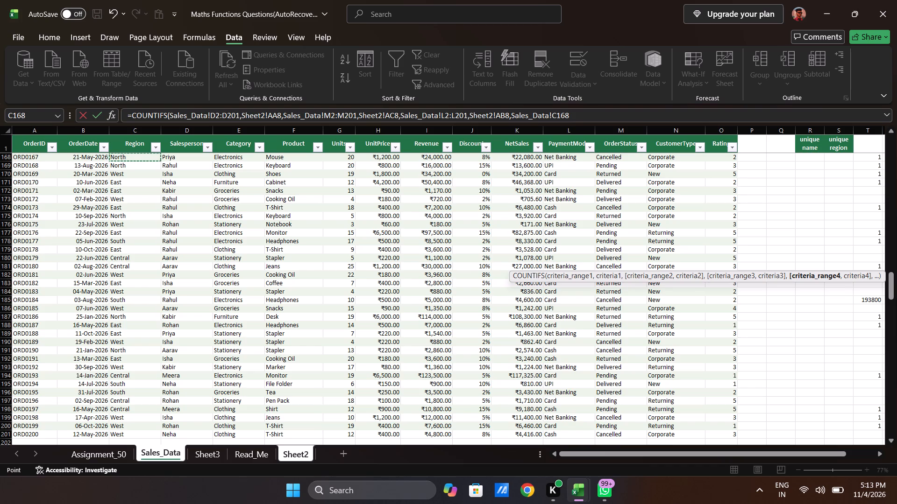
key(ctrl+Up)
key(Down)
key(ctrl+shift+Down)
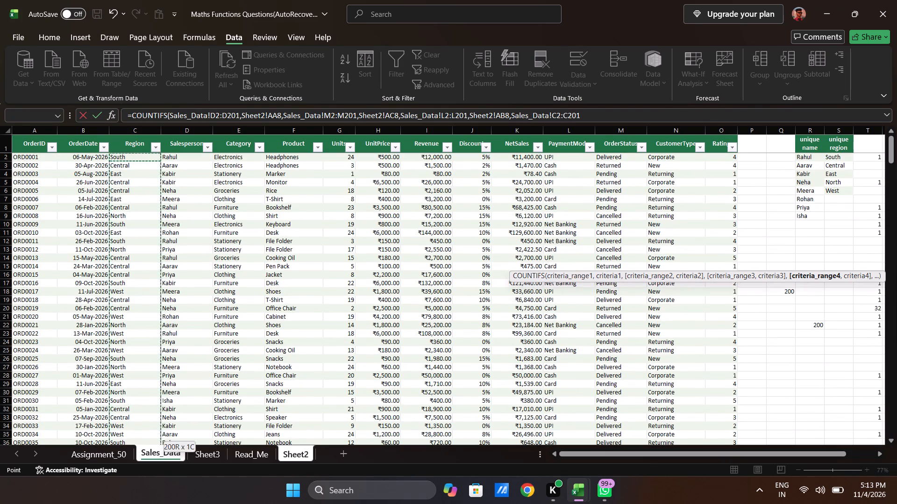
key(comma)
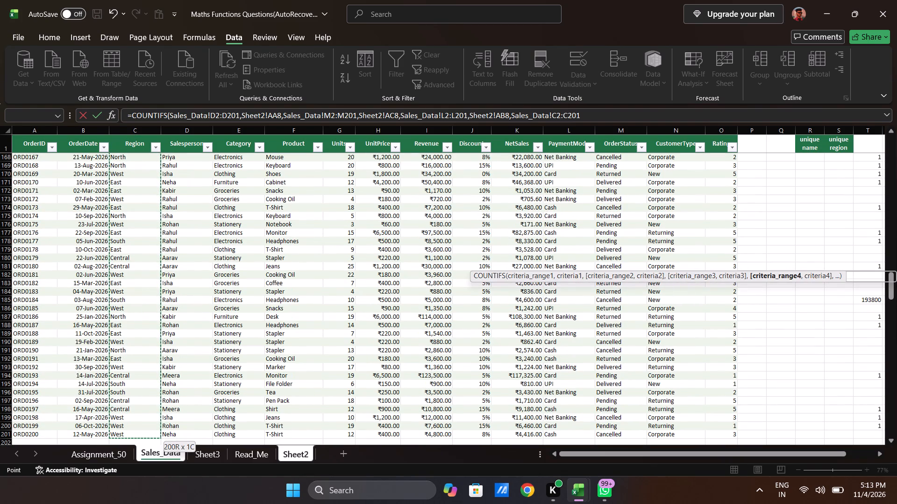
click(299, 455)
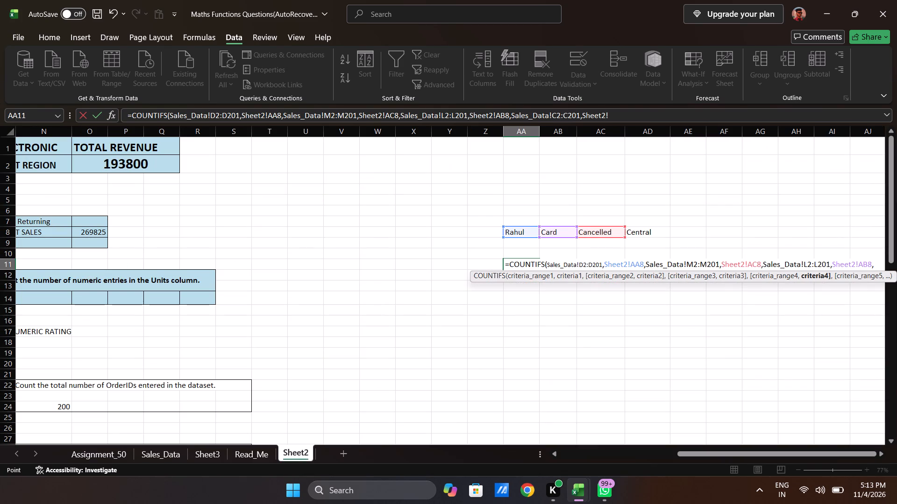
click(642, 232)
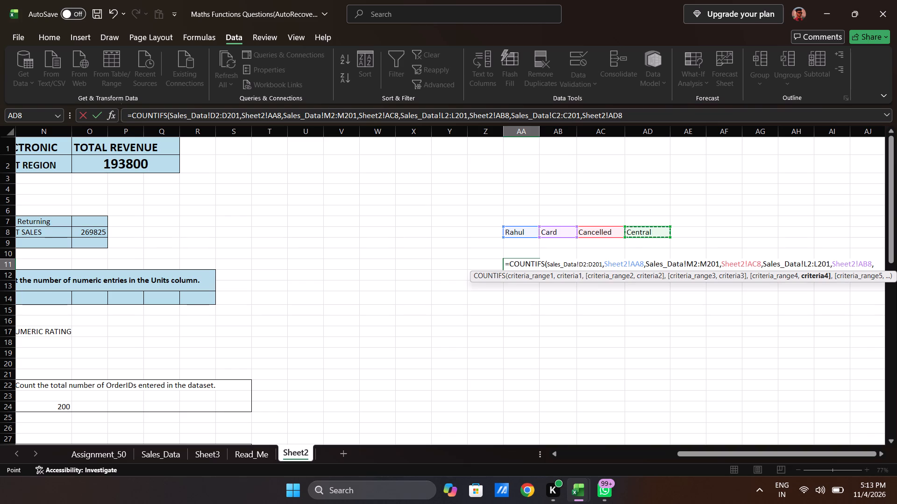
key(shift+parenright)
key(Return)
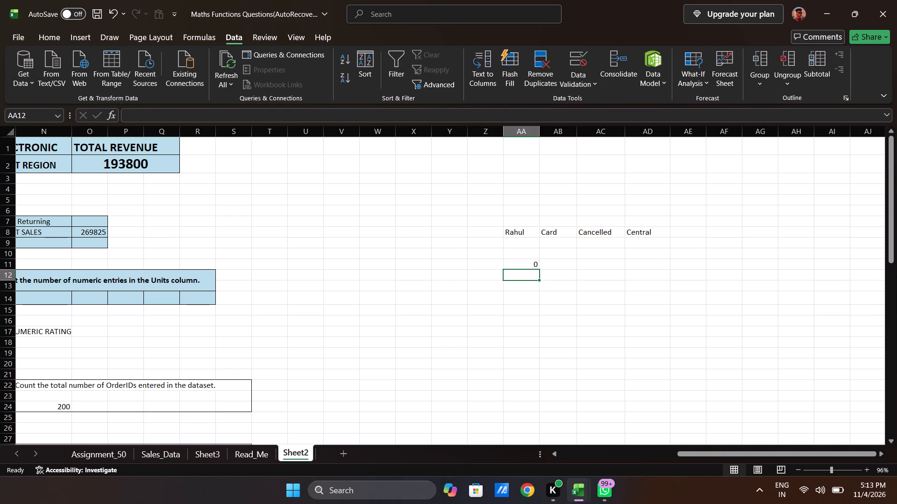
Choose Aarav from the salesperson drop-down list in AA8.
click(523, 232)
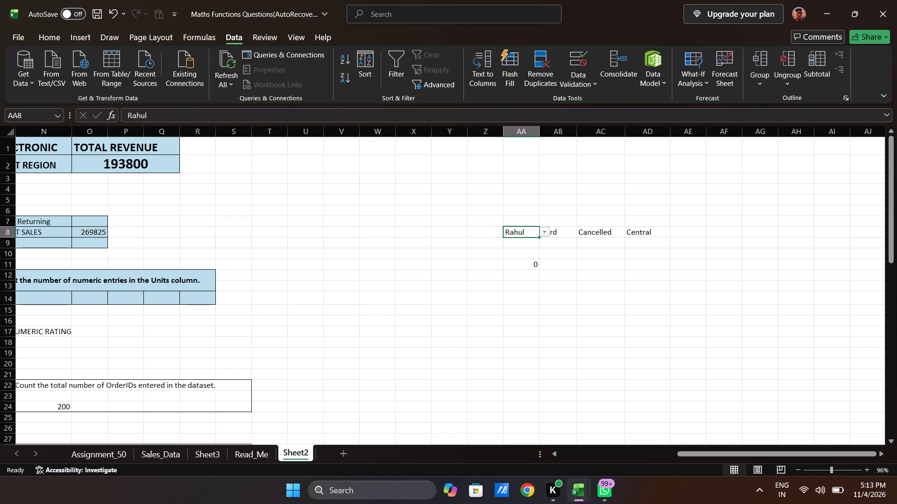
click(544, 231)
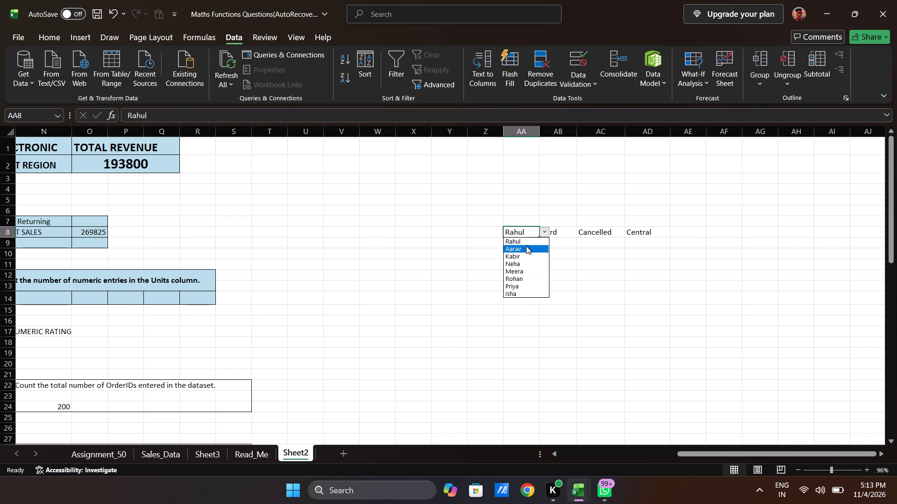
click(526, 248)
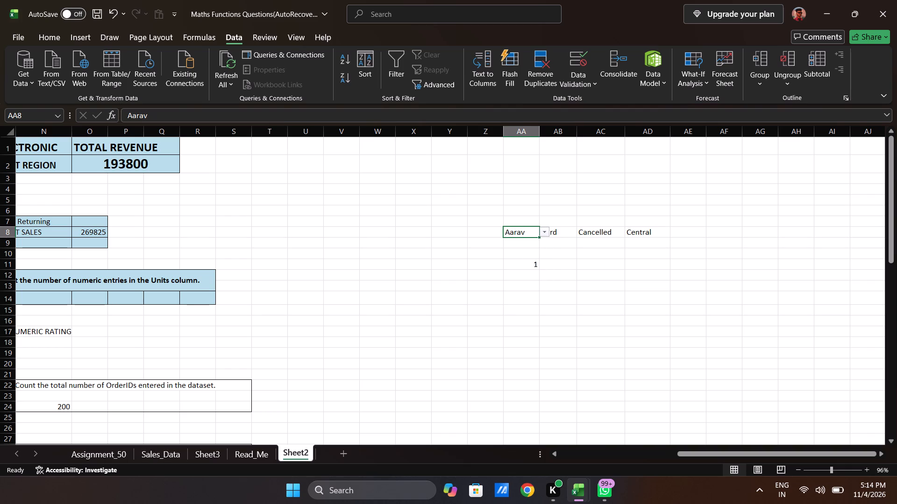
Choose Card as the payment mode in AB8 and Delivered as the order status in AC8.
click(570, 232)
click(585, 232)
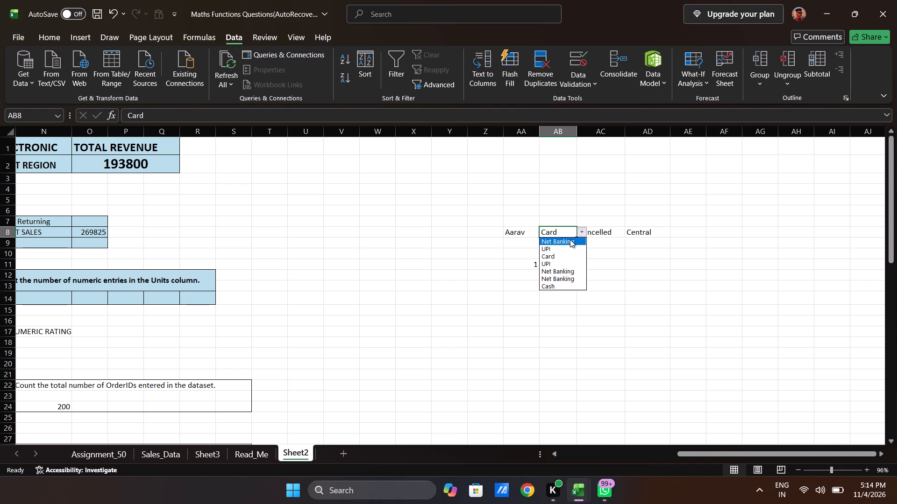
click(562, 259)
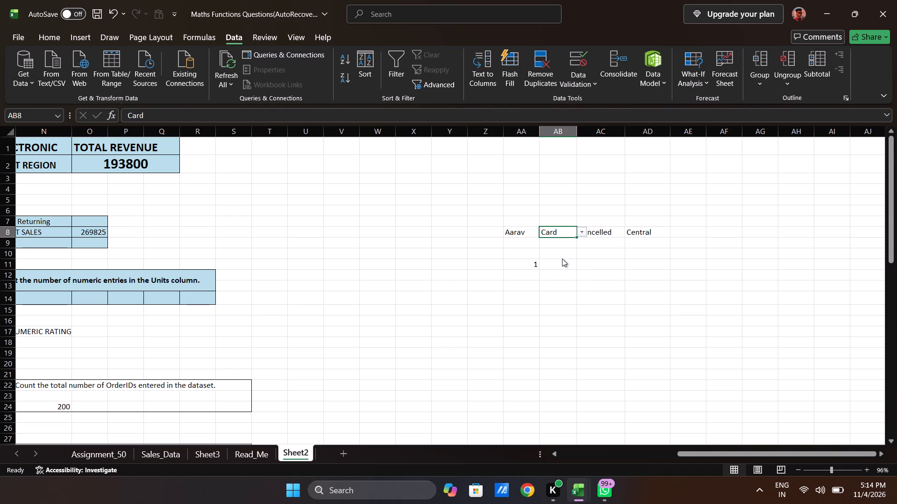
click(618, 234)
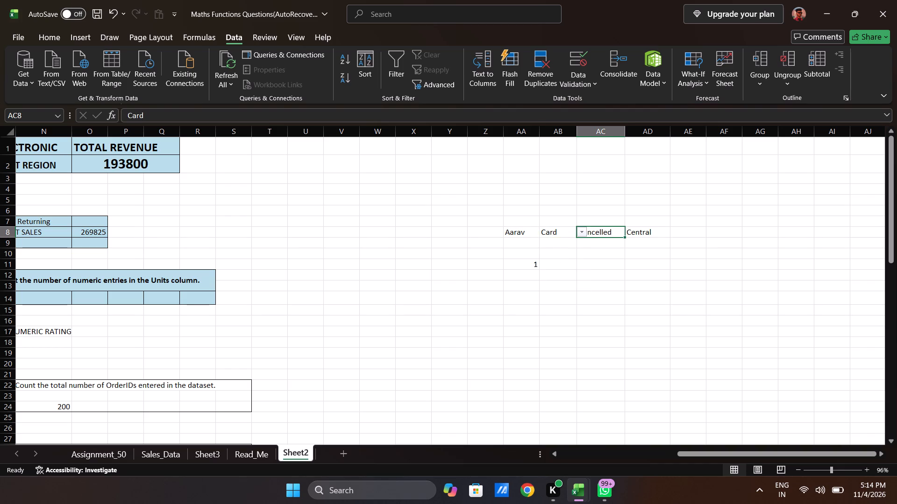
click(629, 232)
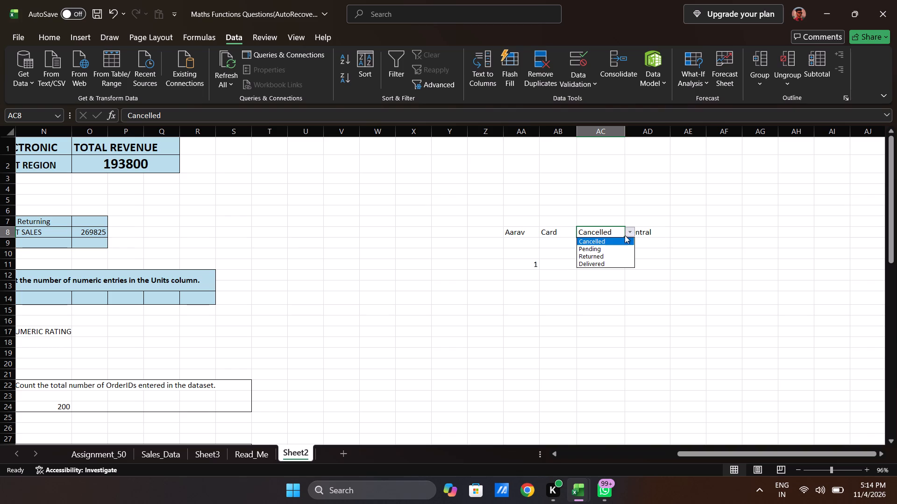
click(607, 262)
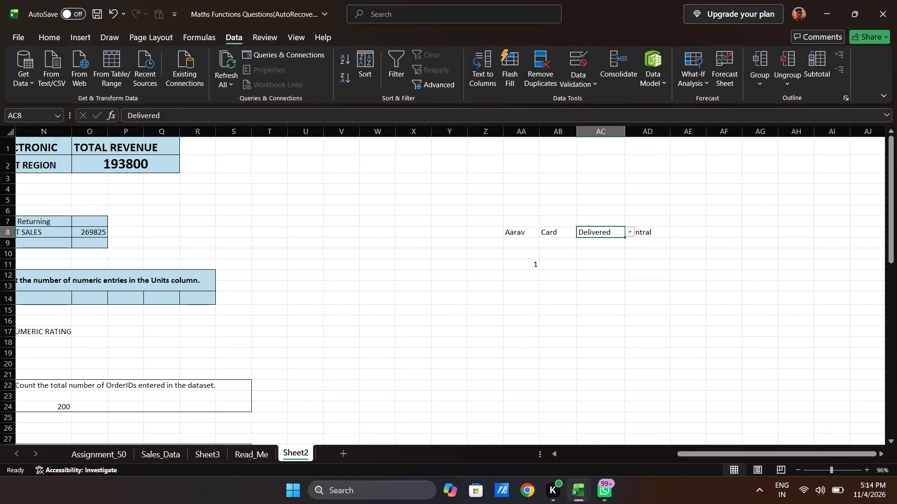
Try the regions South and North in the AD8 drop-down list, ending on West.
click(652, 231)
click(675, 231)
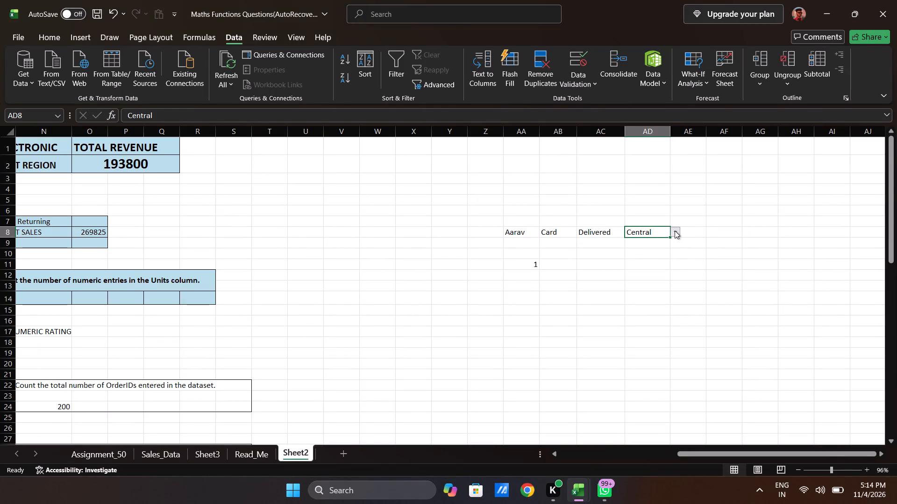
click(657, 244)
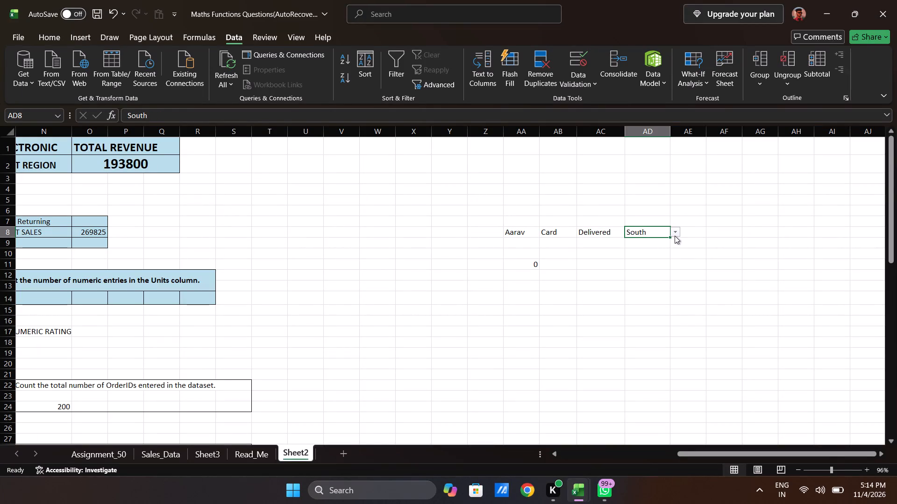
click(676, 234)
click(655, 266)
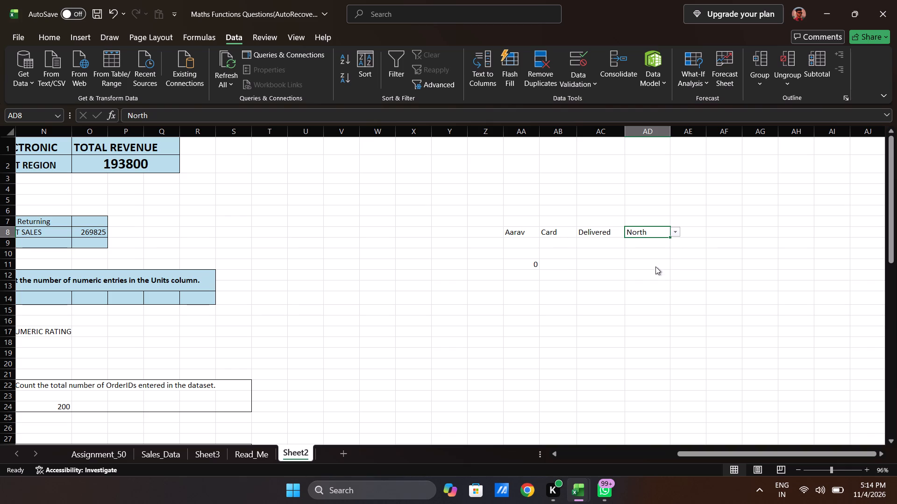
click(678, 235)
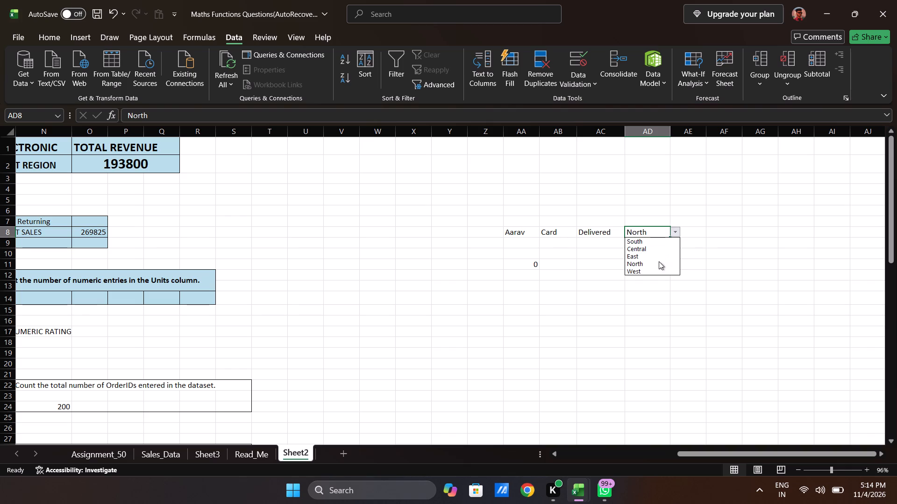
click(650, 270)
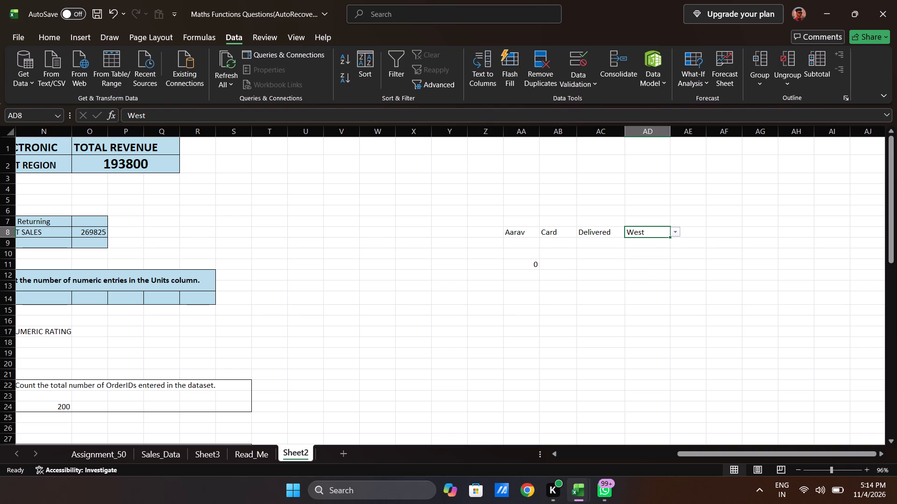
Try Kabir in the salesperson drop-down list in AA8, ending on Rohan.
drag(518, 234, 544, 235)
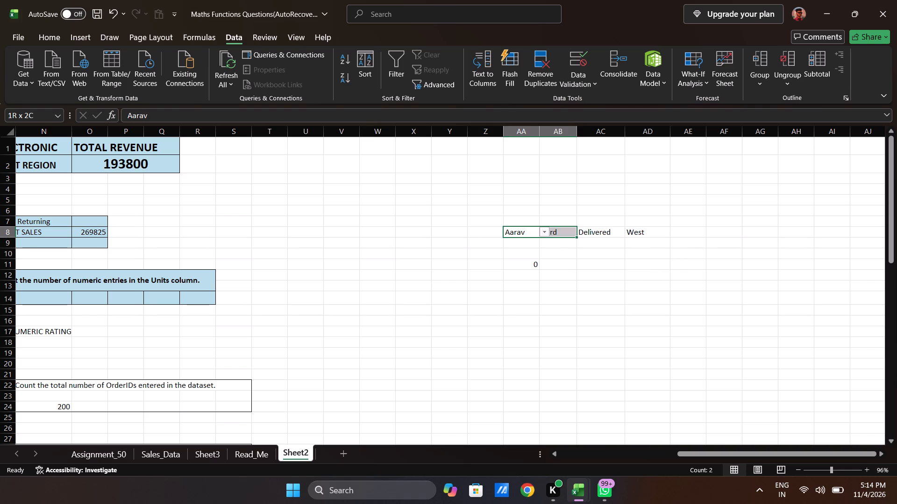
drag(544, 235, 541, 235)
click(541, 235)
click(527, 257)
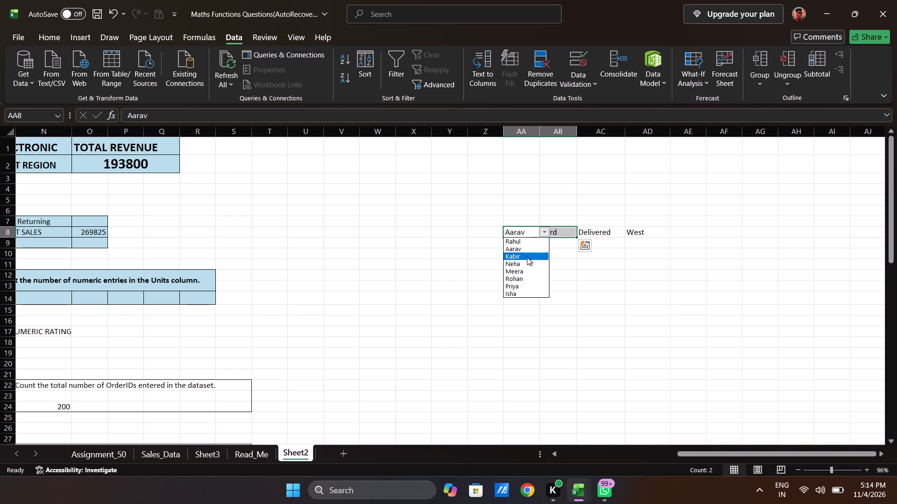
drag(543, 232, 521, 269)
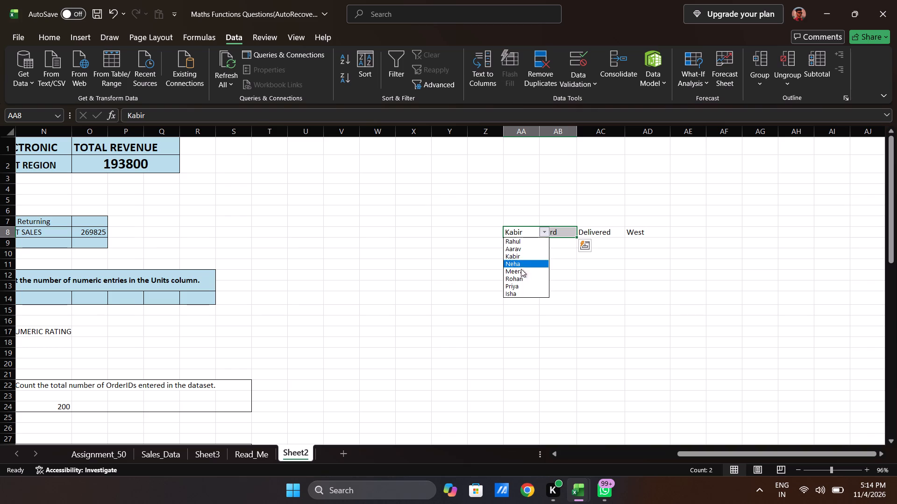
drag(521, 269, 519, 276)
click(519, 276)
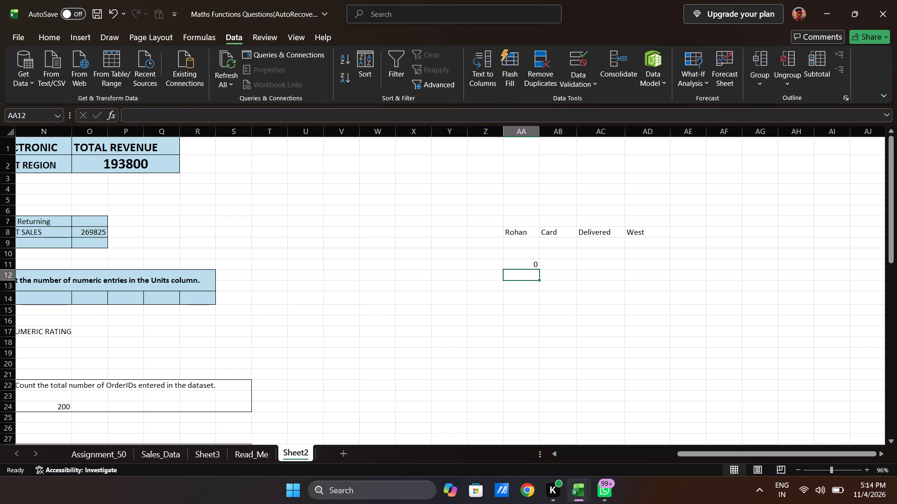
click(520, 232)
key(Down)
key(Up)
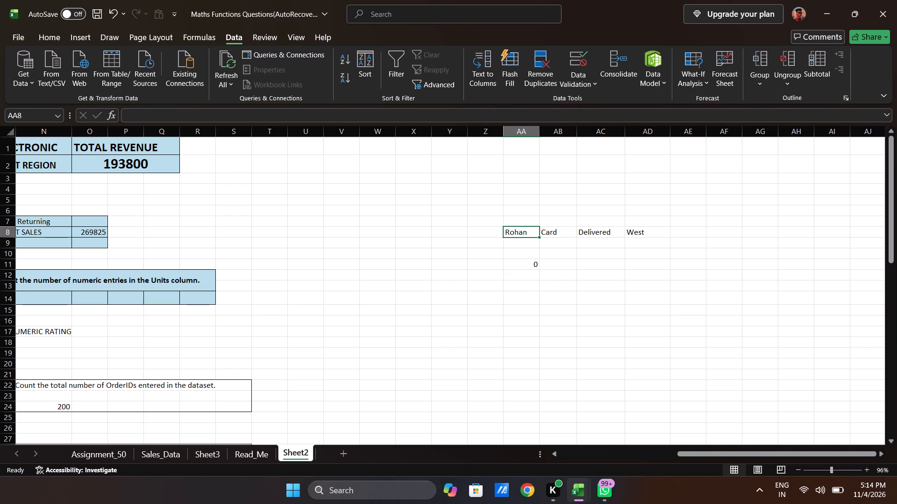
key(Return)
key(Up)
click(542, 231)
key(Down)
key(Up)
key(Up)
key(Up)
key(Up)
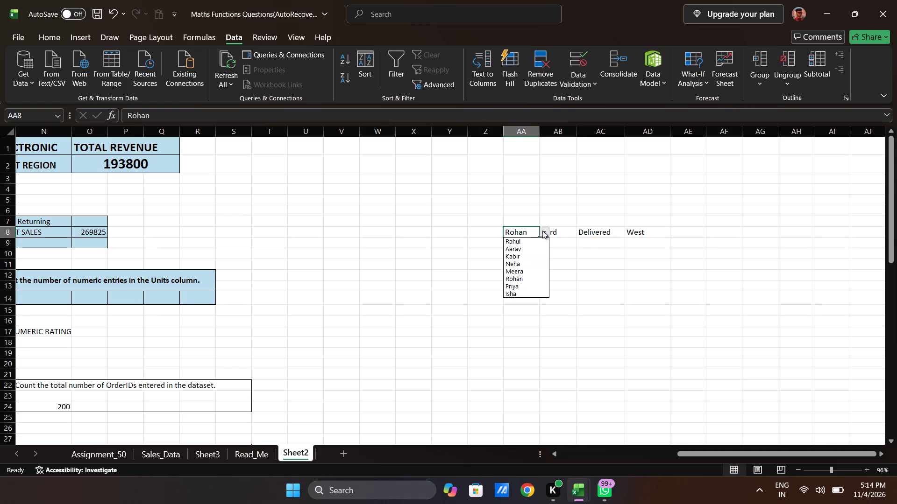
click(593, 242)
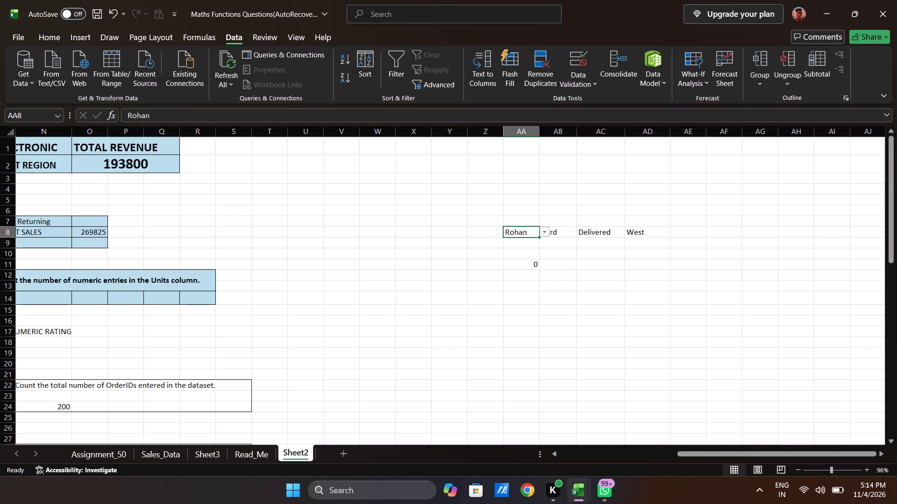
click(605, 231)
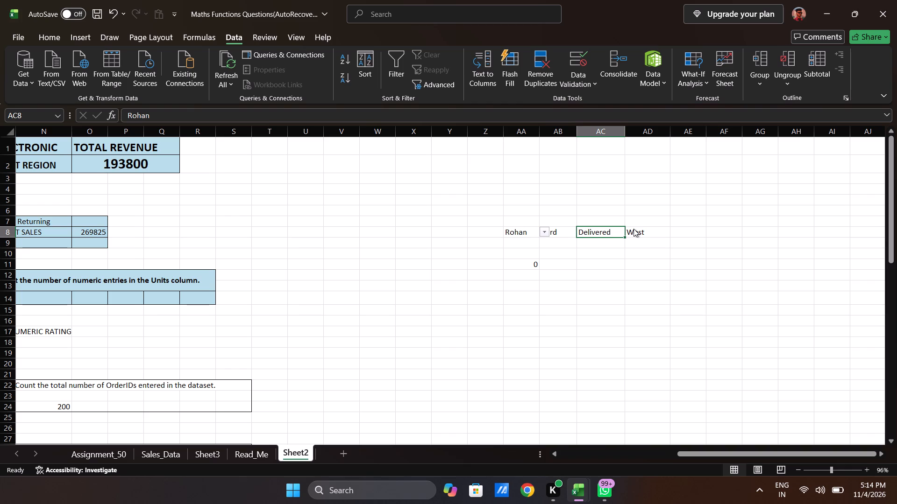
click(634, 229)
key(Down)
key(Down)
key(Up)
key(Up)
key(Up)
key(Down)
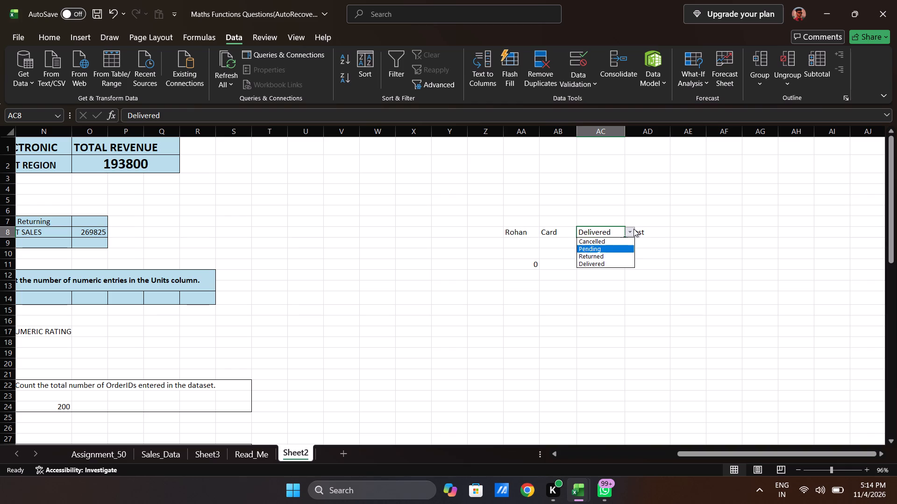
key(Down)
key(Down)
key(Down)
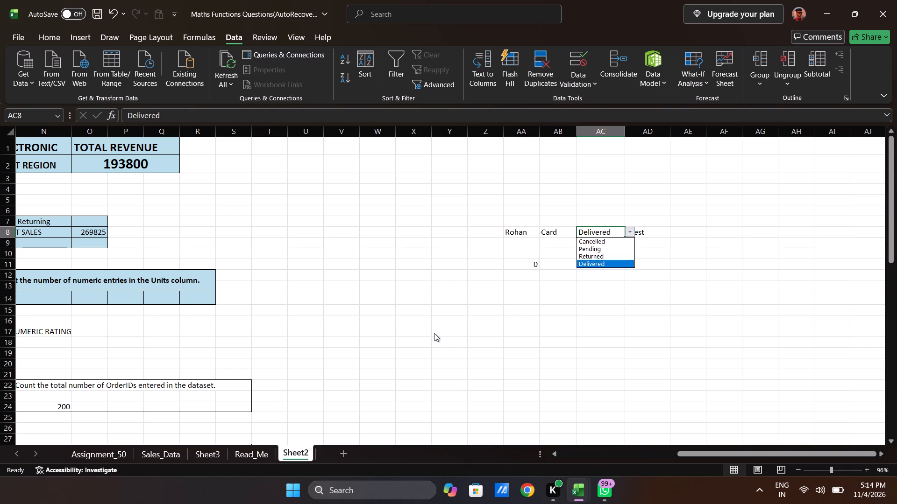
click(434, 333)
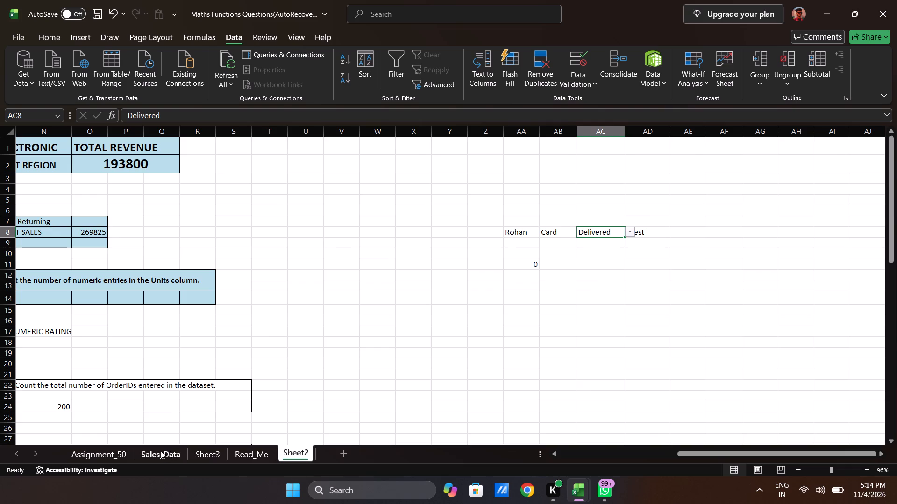
Go to the Sales_Data sheet to look at the order records.
click(159, 452)
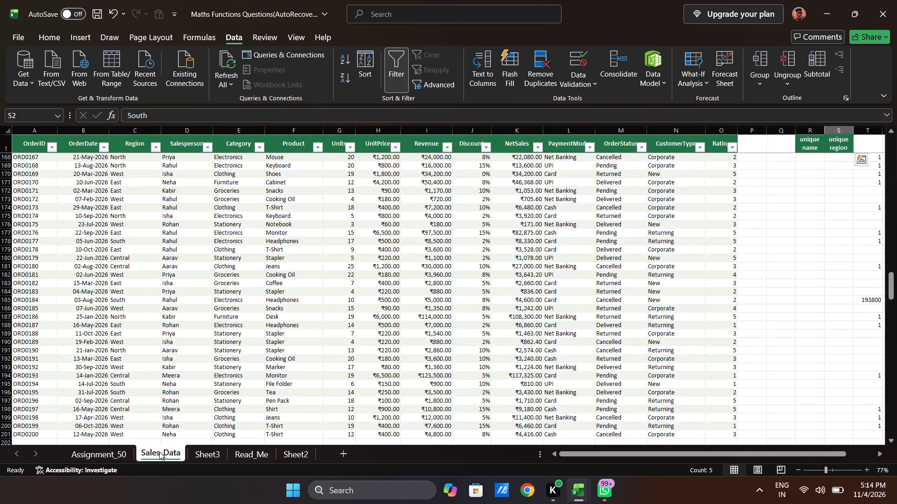
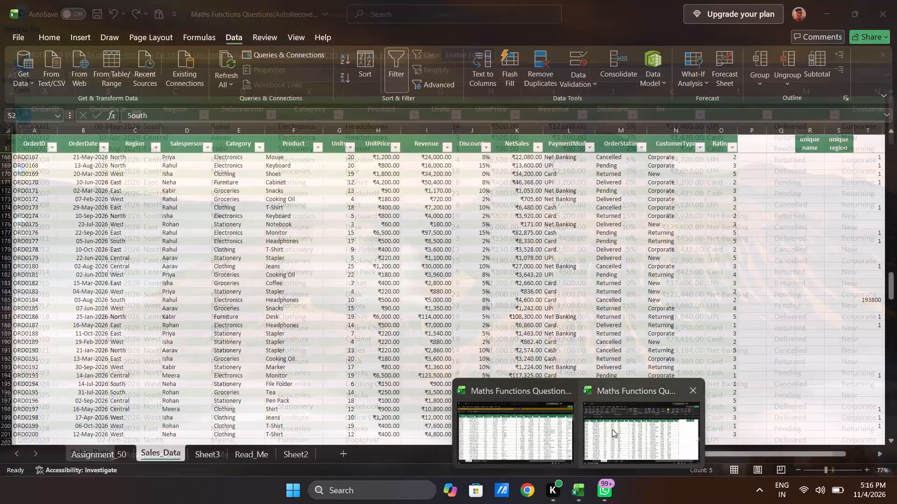
Turn on AutoSave for the Maths Functions Questions workbook by uploading it to the personal OneDrive, and save it.
click(623, 429)
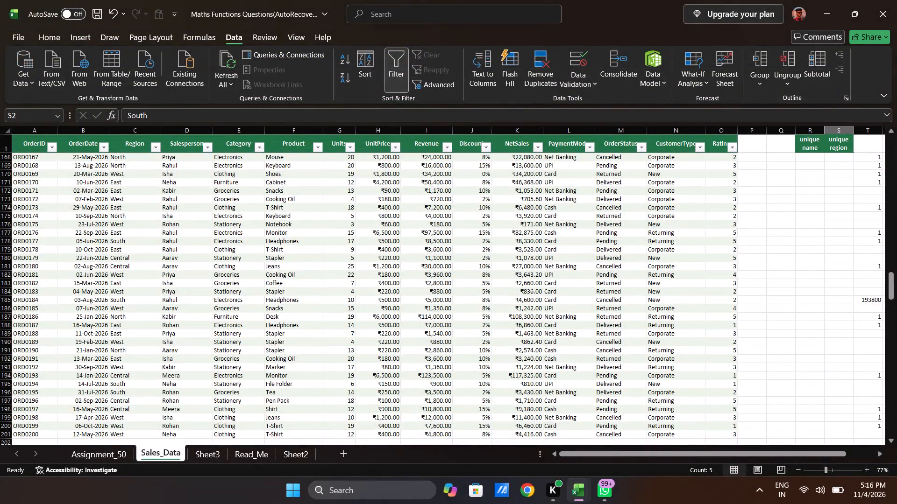
click(71, 13)
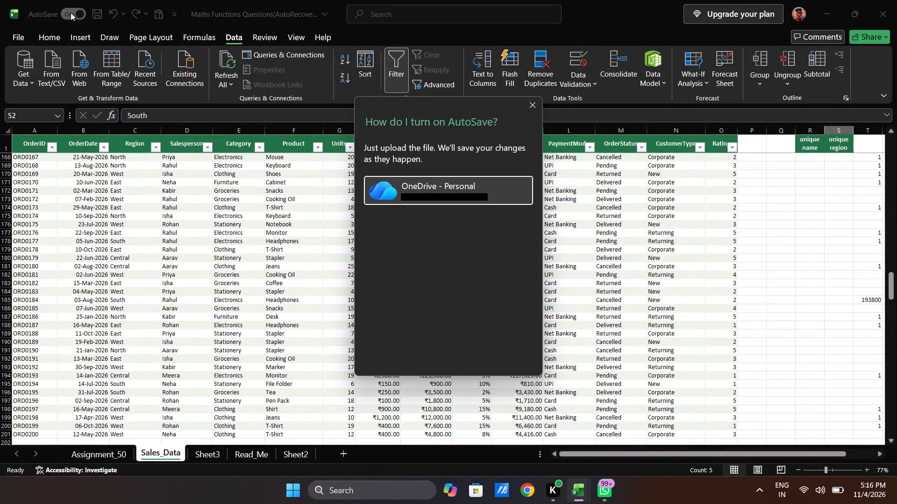
click(462, 189)
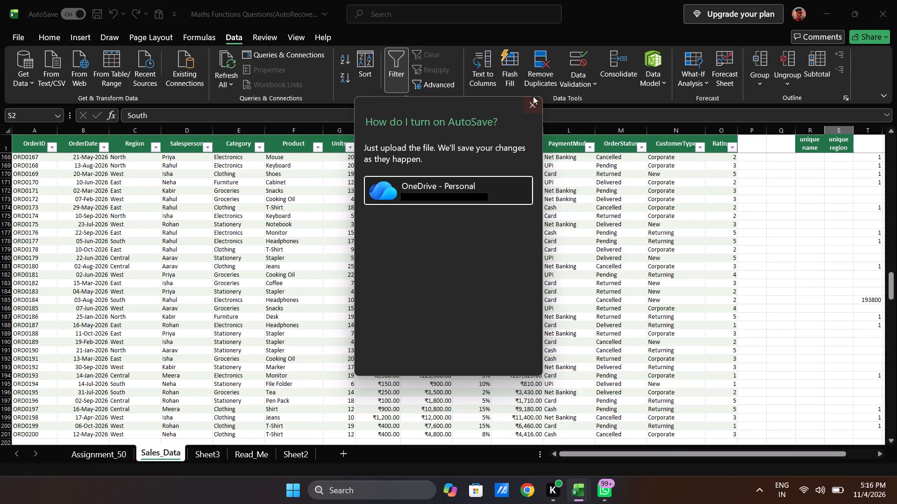
click(532, 112)
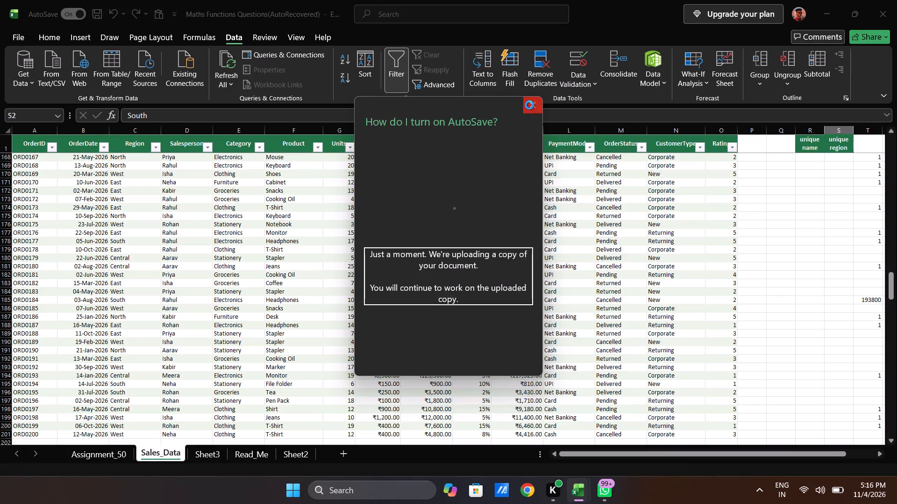
key(ctrl+s)
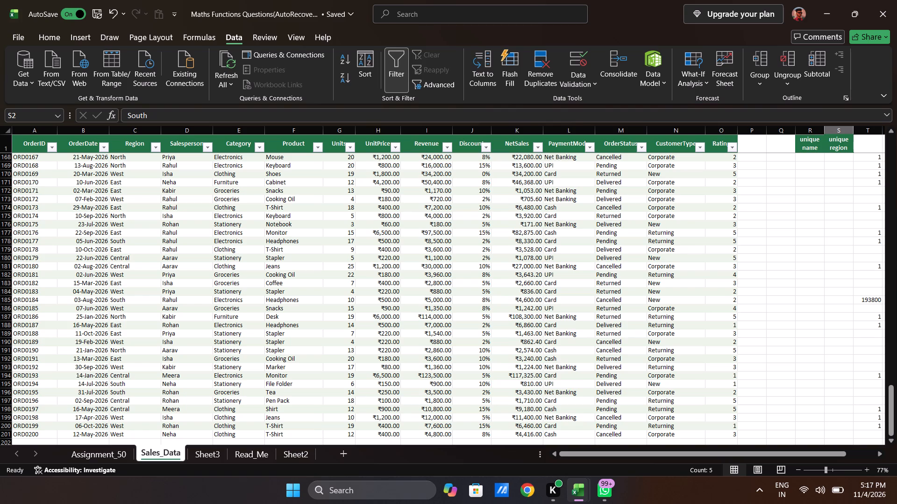
key(ctrl+s)
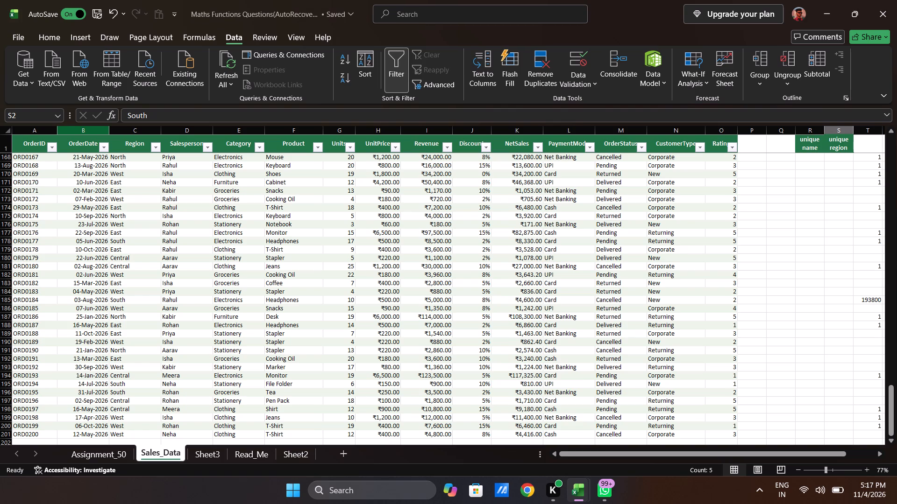